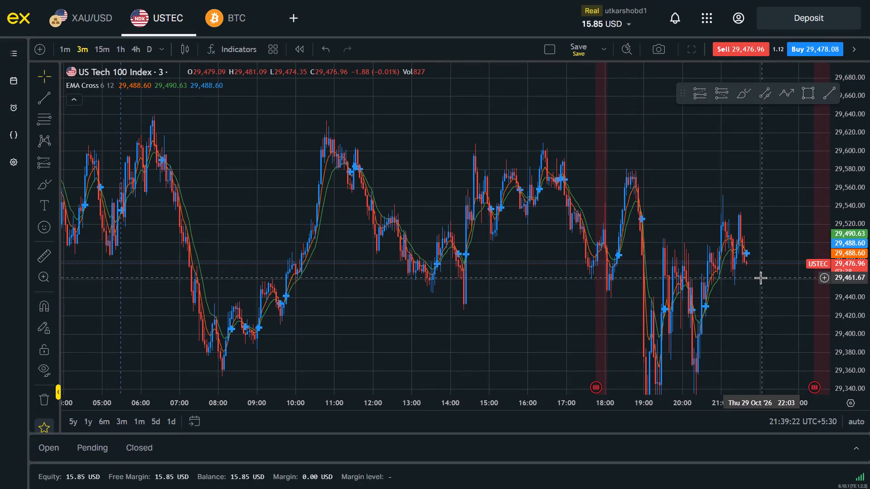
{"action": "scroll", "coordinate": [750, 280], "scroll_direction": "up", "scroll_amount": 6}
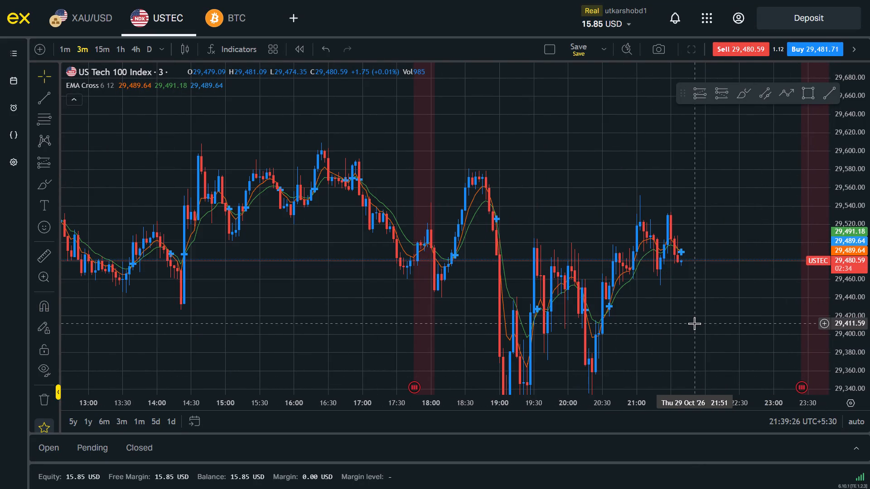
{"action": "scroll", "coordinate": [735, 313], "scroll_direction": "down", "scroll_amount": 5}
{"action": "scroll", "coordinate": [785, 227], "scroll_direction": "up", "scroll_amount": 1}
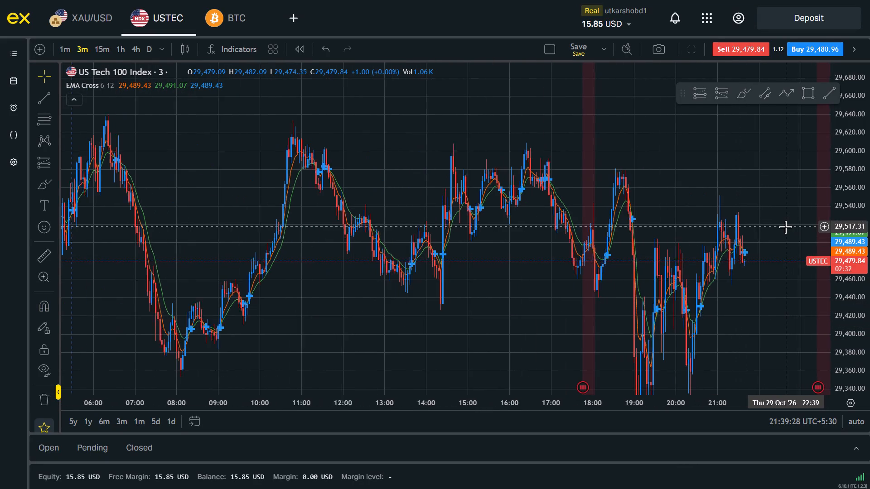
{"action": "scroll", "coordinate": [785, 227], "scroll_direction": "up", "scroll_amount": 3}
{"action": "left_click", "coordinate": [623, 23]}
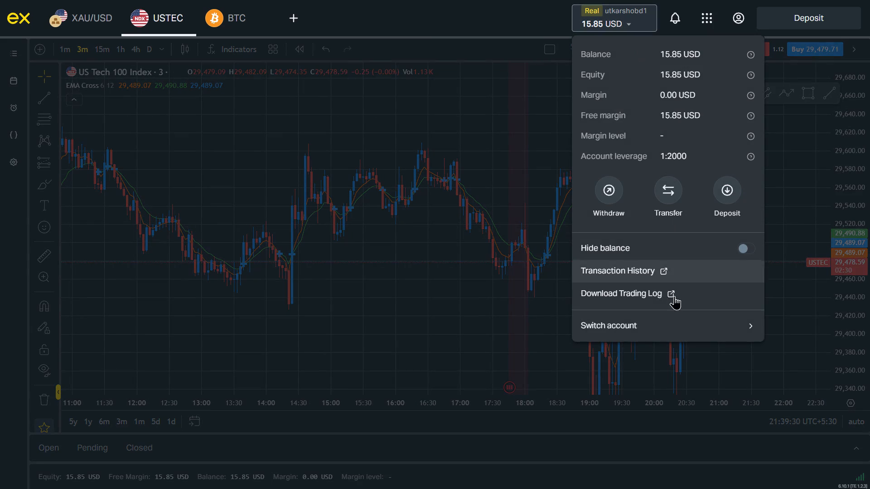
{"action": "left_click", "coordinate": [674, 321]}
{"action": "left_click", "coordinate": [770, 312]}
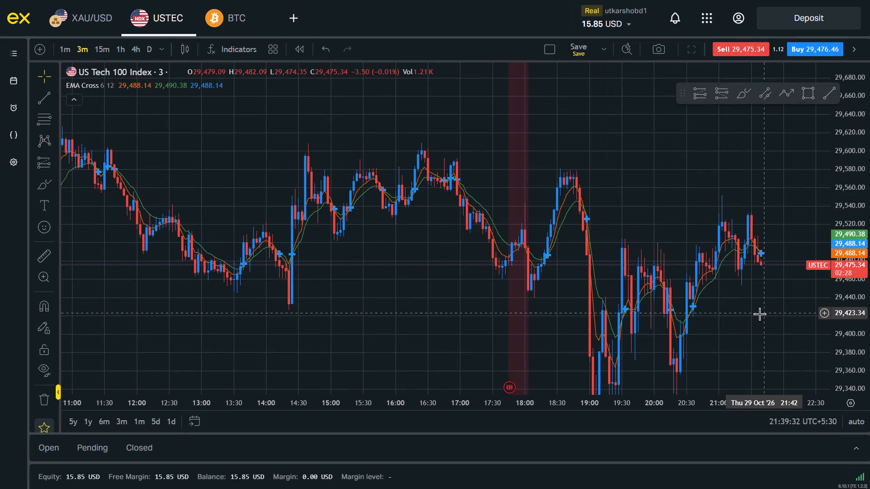
Switch to the browser tab with the USTEC bar replay chart and show it full screen.
{"action": "key", "text": "ctrl+Tab"}
{"action": "left_click_drag", "start_coordinate": [822, 254], "coordinate": [735, 277]}
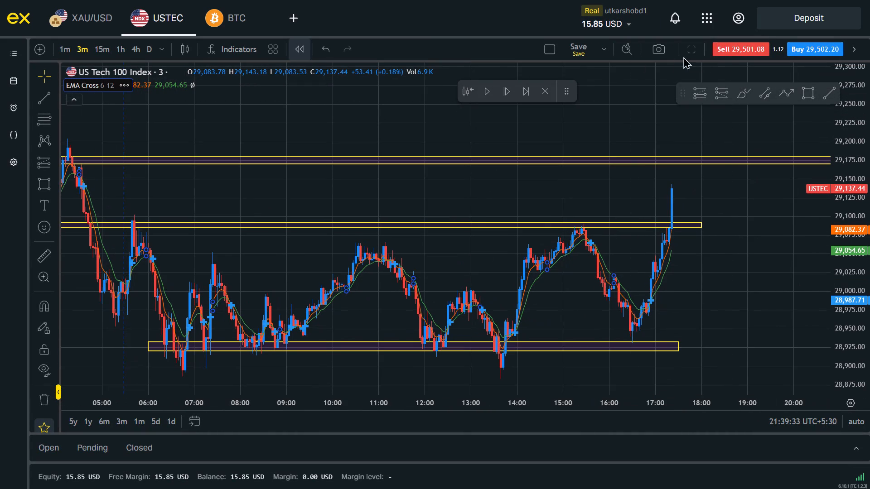
{"action": "left_click", "coordinate": [693, 50]}
Move the replay controls beneath the favourite drawing tools and advance the replay 14 bars to 18:03 on 26 Oct.
{"action": "left_click_drag", "start_coordinate": [766, 279], "coordinate": [727, 291]}
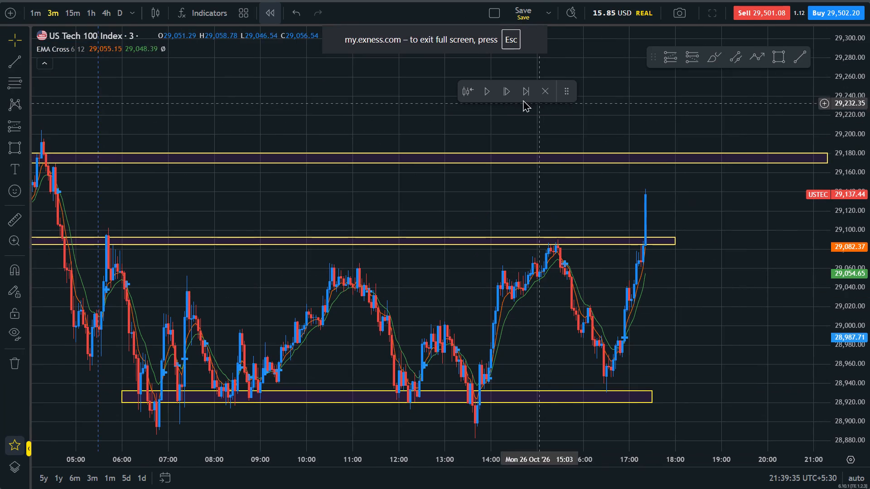
{"action": "left_click_drag", "start_coordinate": [566, 94], "coordinate": [787, 105]}
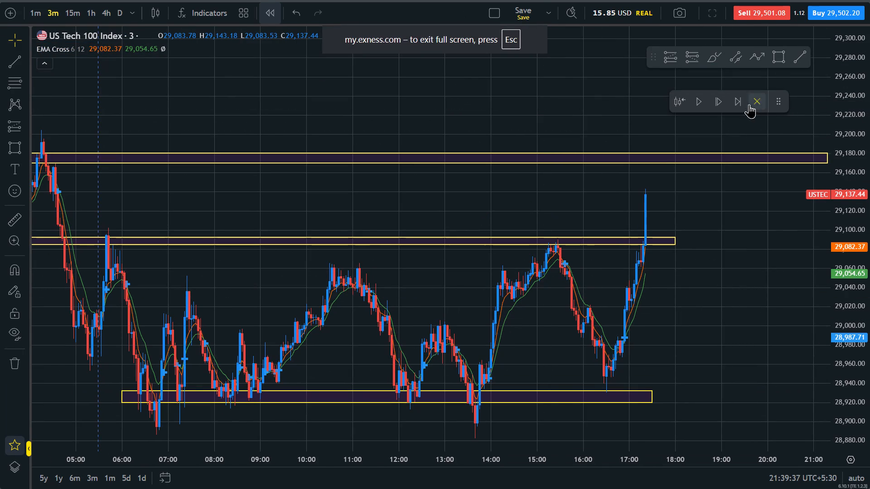
{"action": "left_click", "coordinate": [719, 104]}
{"action": "triple_click", "coordinate": [719, 104]}
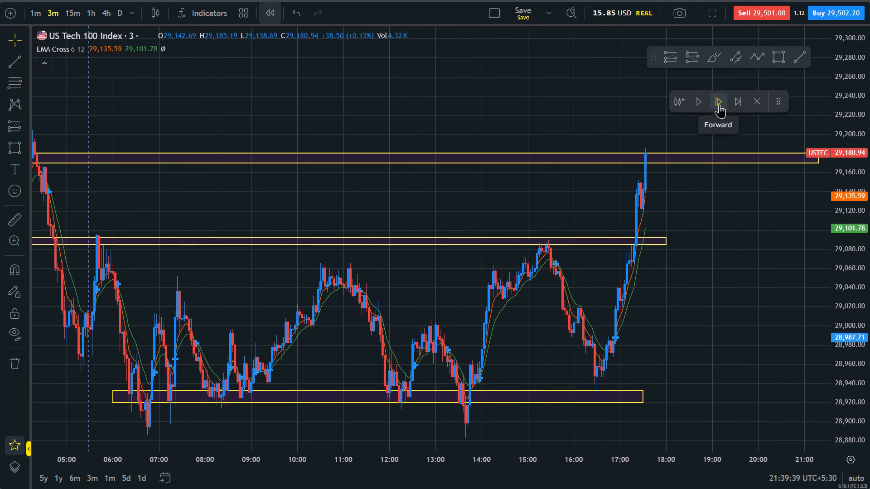
{"action": "triple_click", "coordinate": [719, 104]}
{"action": "double_click", "coordinate": [719, 104]}
{"action": "left_click", "coordinate": [719, 104]}
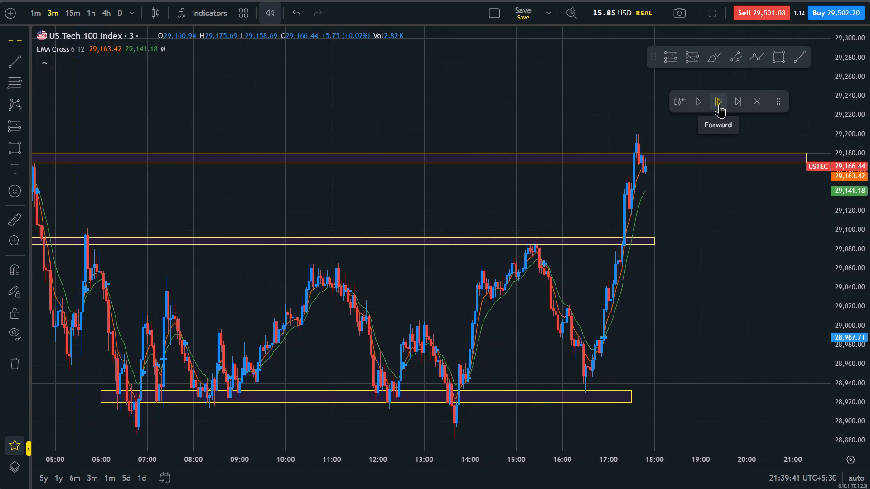
{"action": "left_click", "coordinate": [719, 104]}
{"action": "triple_click", "coordinate": [719, 104]}
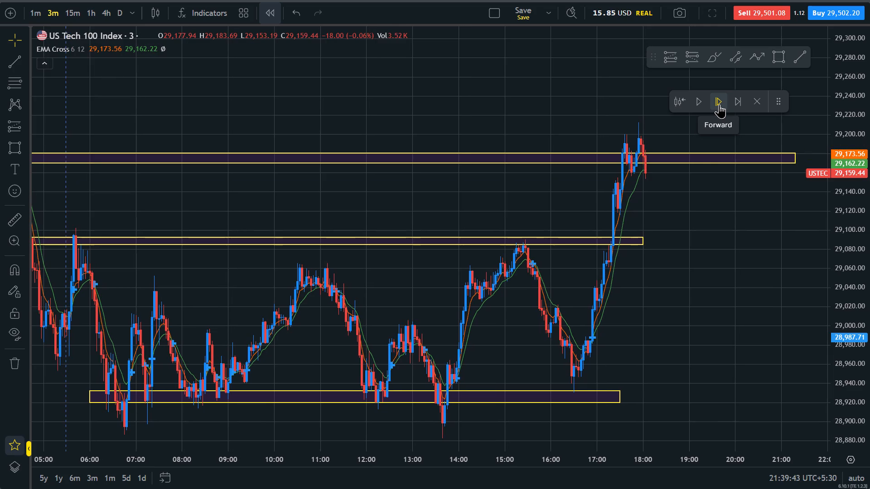
Place a short position entering at about 29,159 just after the last candle, with its stop at about 29,179.
{"action": "left_click_drag", "start_coordinate": [705, 158], "coordinate": [687, 221]}
{"action": "scroll", "coordinate": [707, 230], "scroll_direction": "down", "scroll_amount": 5}
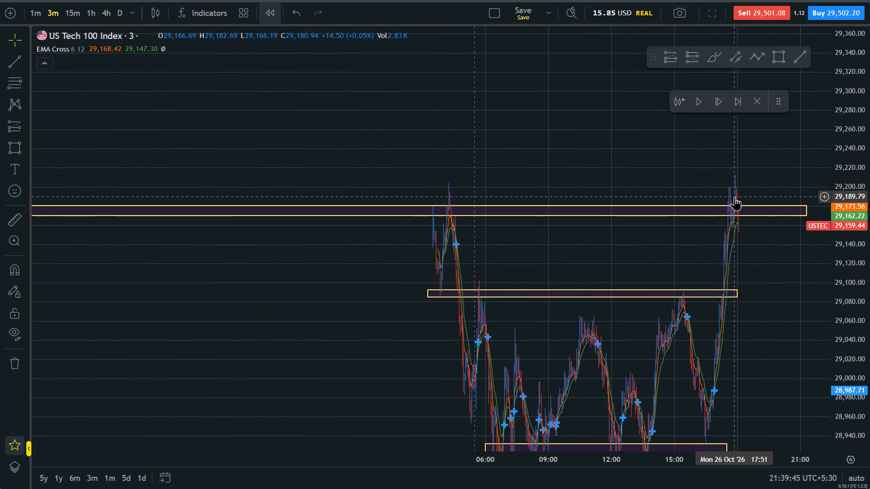
{"action": "scroll", "coordinate": [735, 185], "scroll_direction": "up", "scroll_amount": 11}
{"action": "left_click_drag", "start_coordinate": [869, 345], "coordinate": [832, 82]}
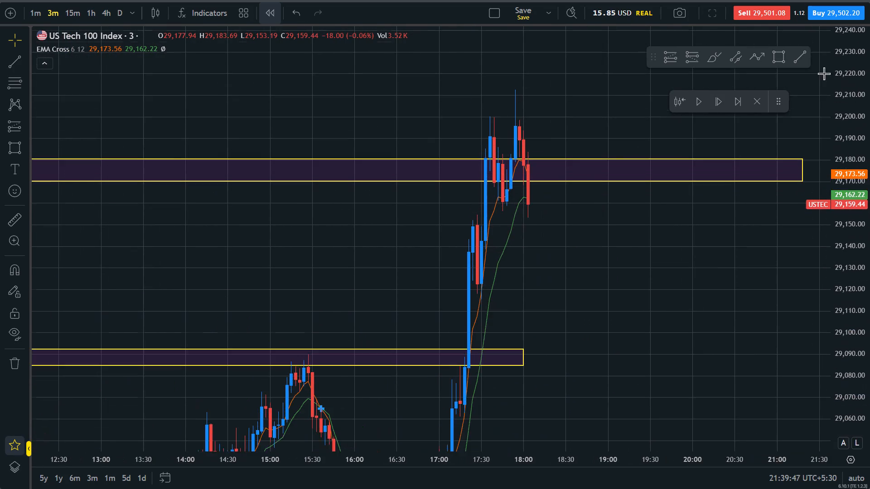
{"action": "left_click_drag", "start_coordinate": [719, 257], "coordinate": [714, 328]}
{"action": "scroll", "coordinate": [714, 329], "scroll_direction": "down", "scroll_amount": 3}
{"action": "left_click", "coordinate": [697, 62]}
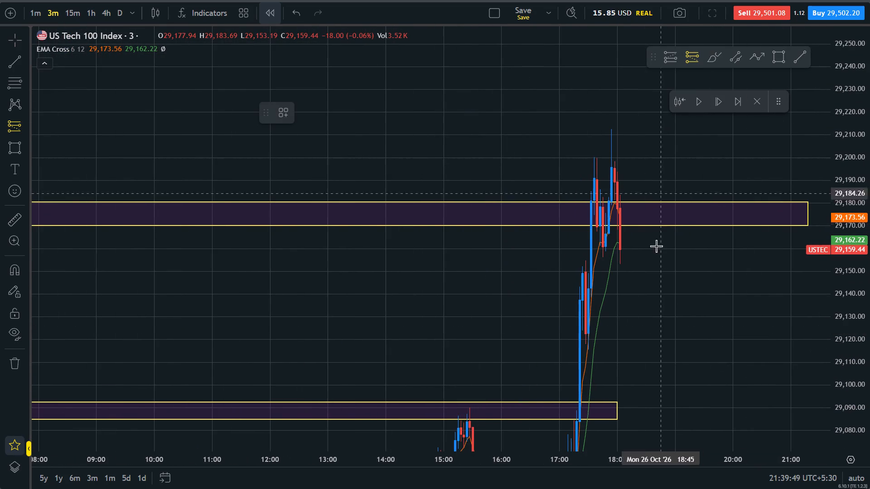
{"action": "left_click", "coordinate": [625, 250]}
{"action": "left_click", "coordinate": [624, 95]}
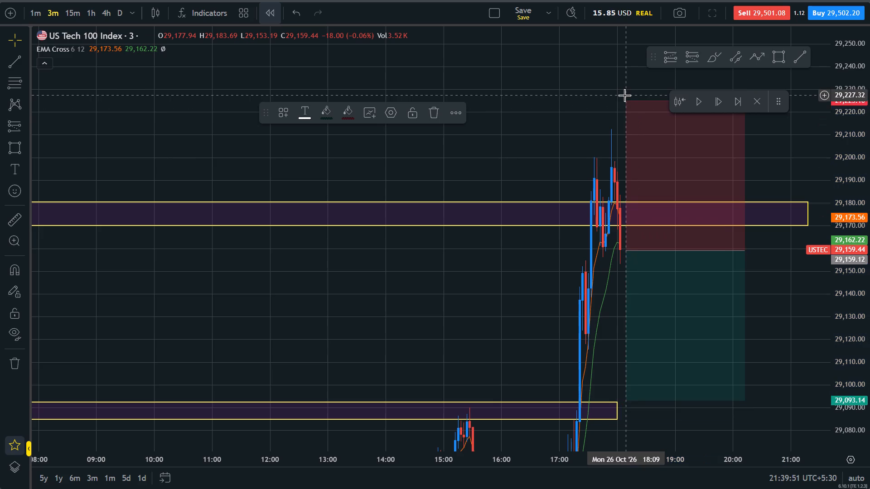
{"action": "left_click_drag", "start_coordinate": [624, 100], "coordinate": [630, 206]}
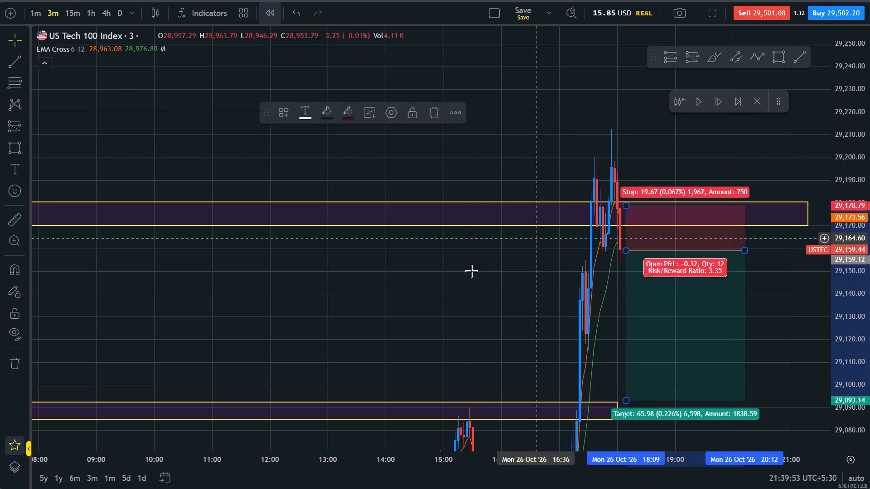
Advance the replay 12 bars to 18:39 to play out the short position.
{"action": "left_click_drag", "start_coordinate": [433, 297], "coordinate": [341, 138]}
{"action": "scroll", "coordinate": [464, 215], "scroll_direction": "down", "scroll_amount": 4}
{"action": "left_click_drag", "start_coordinate": [869, 124], "coordinate": [855, 336]}
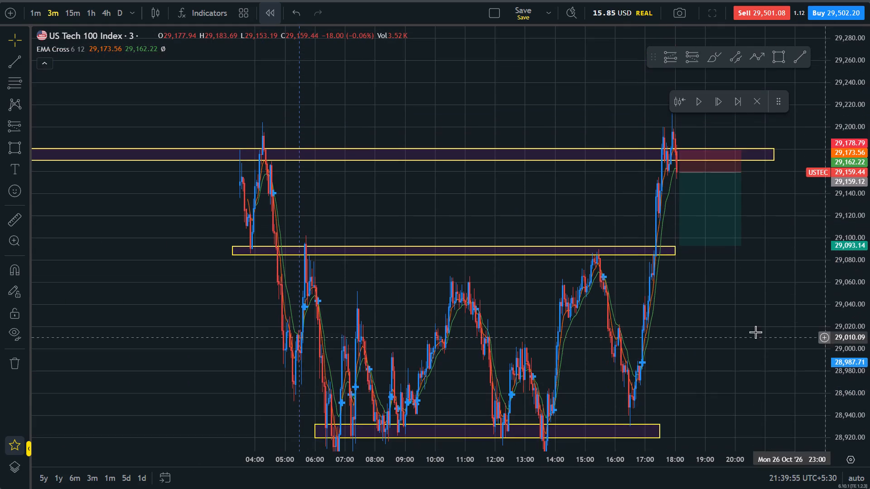
{"action": "left_click", "coordinate": [701, 318]}
{"action": "scroll", "coordinate": [701, 318], "scroll_direction": "up", "scroll_amount": 5}
{"action": "left_click", "coordinate": [722, 106]}
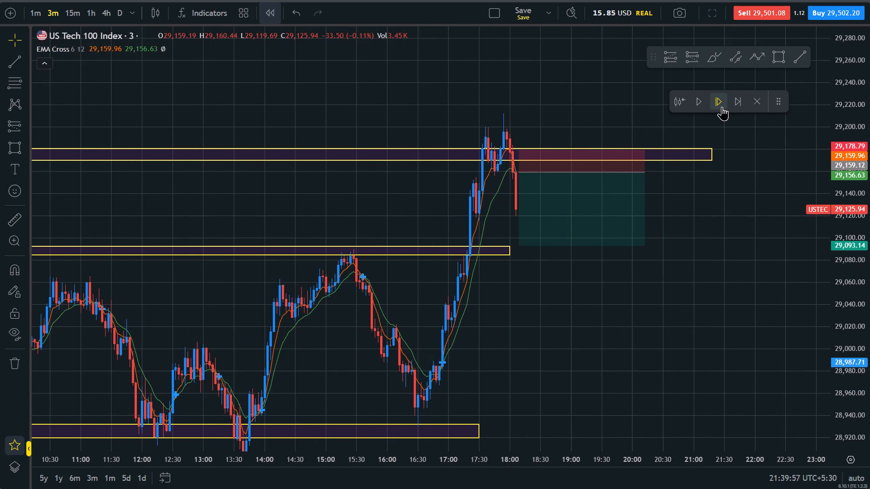
{"action": "left_click", "coordinate": [722, 106]}
{"action": "left_click", "coordinate": [722, 106]}
{"action": "left_click", "coordinate": [722, 106]}
{"action": "double_click", "coordinate": [722, 106]}
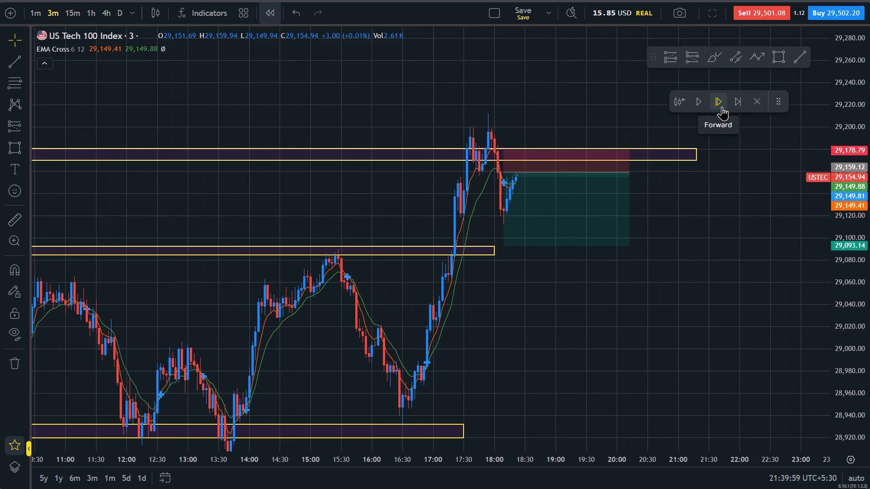
{"action": "left_click", "coordinate": [722, 106]}
{"action": "triple_click", "coordinate": [722, 106]}
{"action": "double_click", "coordinate": [722, 106]}
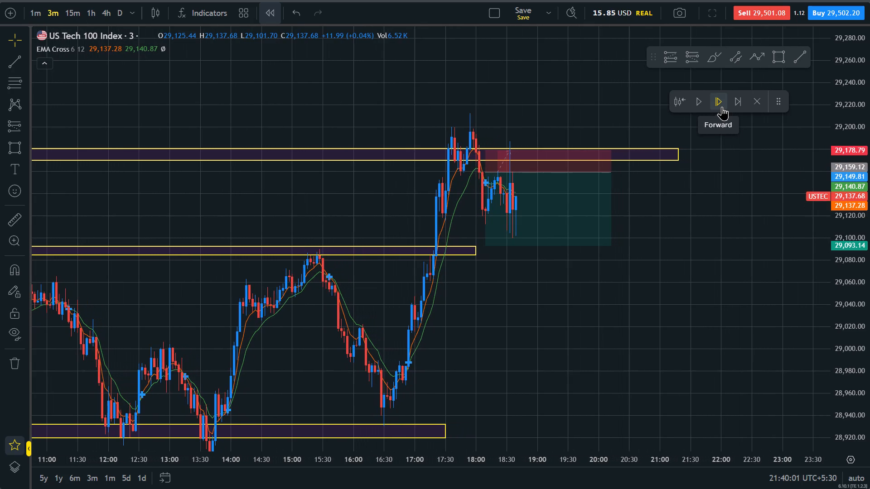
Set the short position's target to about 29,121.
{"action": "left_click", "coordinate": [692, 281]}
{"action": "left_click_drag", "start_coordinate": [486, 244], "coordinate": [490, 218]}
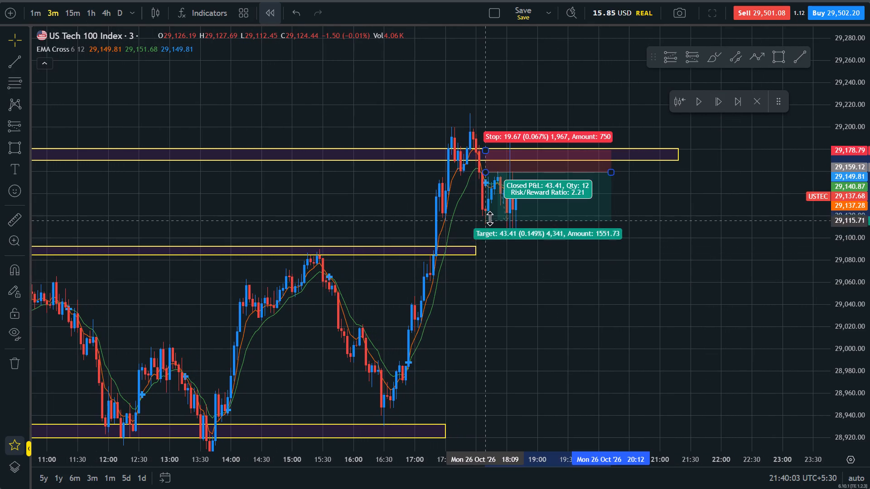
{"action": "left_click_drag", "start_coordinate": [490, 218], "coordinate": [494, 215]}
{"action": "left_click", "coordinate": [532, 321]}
Extend the rectangle zone around 29,090 forward in time so it ends at about 21:39.
{"action": "left_click_drag", "start_coordinate": [513, 311], "coordinate": [578, 370]}
{"action": "scroll", "coordinate": [583, 370], "scroll_direction": "down", "scroll_amount": 3}
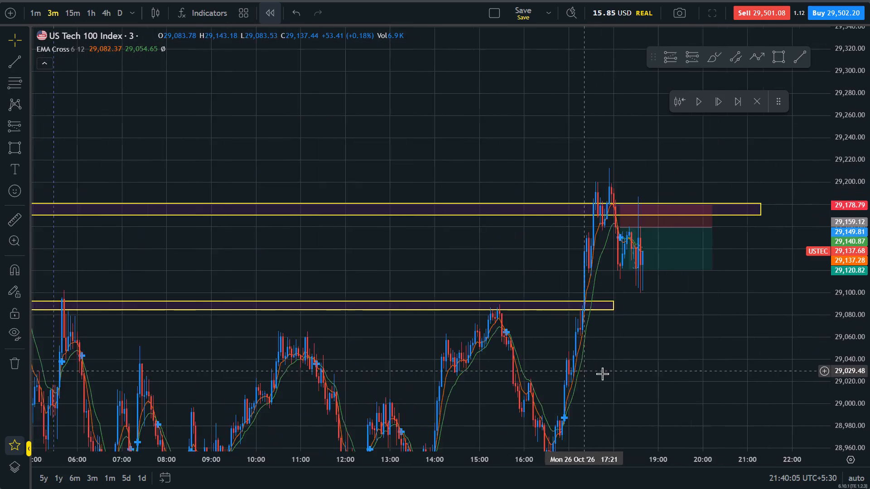
{"action": "scroll", "coordinate": [602, 374], "scroll_direction": "down", "scroll_amount": 6}
{"action": "scroll", "coordinate": [691, 374], "scroll_direction": "up", "scroll_amount": 11}
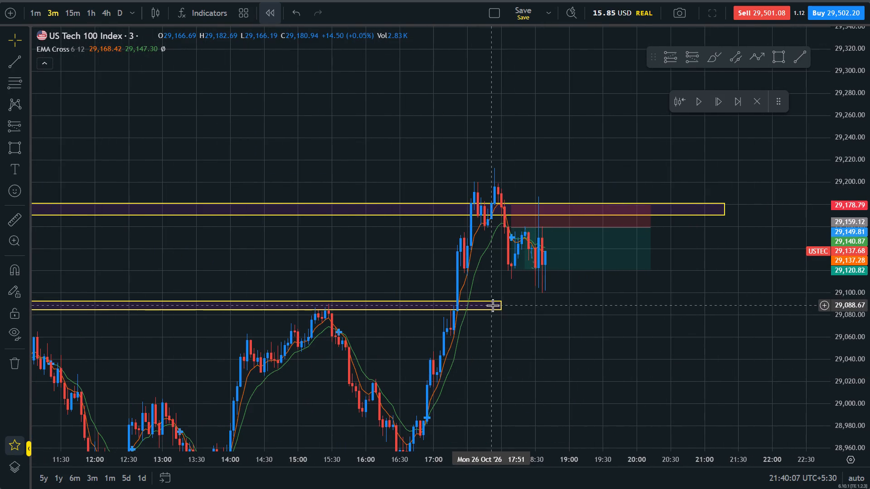
{"action": "left_click_drag", "start_coordinate": [500, 303], "coordinate": [686, 295]}
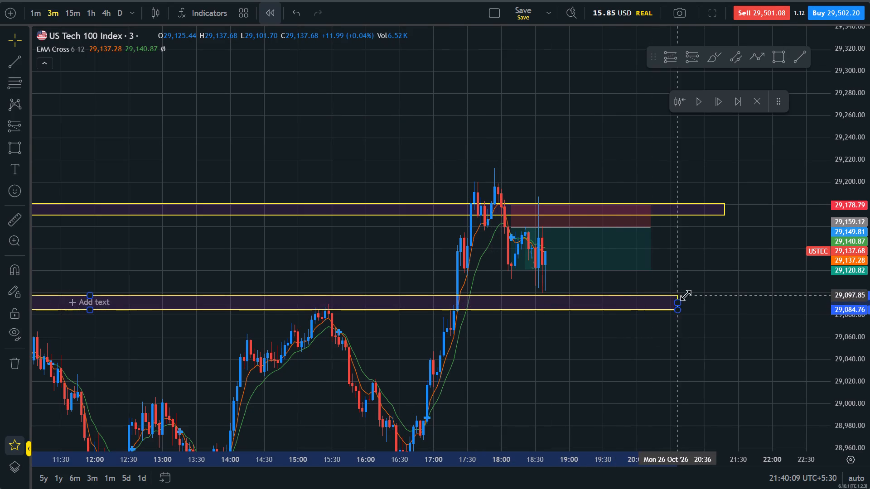
{"action": "left_click_drag", "start_coordinate": [686, 295], "coordinate": [748, 300]}
{"action": "left_click", "coordinate": [712, 361]}
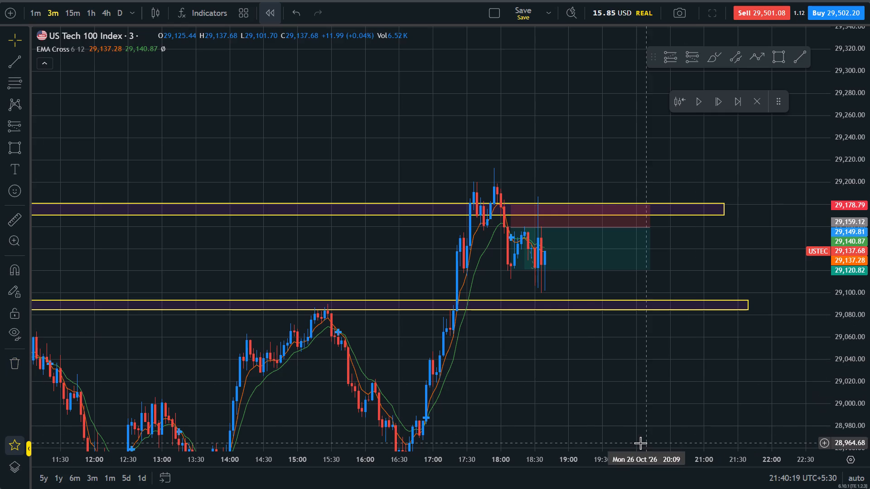
Examine the price action between the two zones, from the early-morning highs through to the short position.
{"action": "scroll", "coordinate": [651, 434], "scroll_direction": "down", "scroll_amount": 5}
{"action": "scroll", "coordinate": [768, 394], "scroll_direction": "down", "scroll_amount": 5}
{"action": "scroll", "coordinate": [778, 393], "scroll_direction": "up", "scroll_amount": 4}
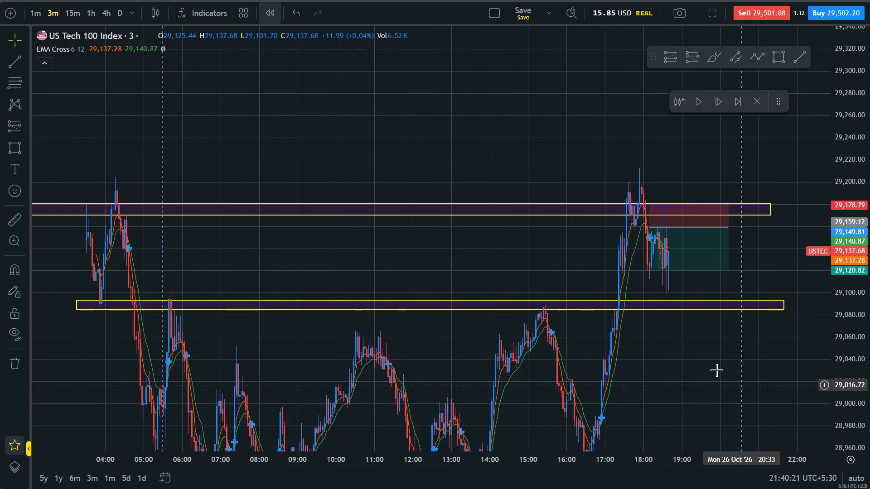
{"action": "scroll", "coordinate": [717, 366], "scroll_direction": "up", "scroll_amount": 4}
{"action": "scroll", "coordinate": [717, 366], "scroll_direction": "down", "scroll_amount": 3}
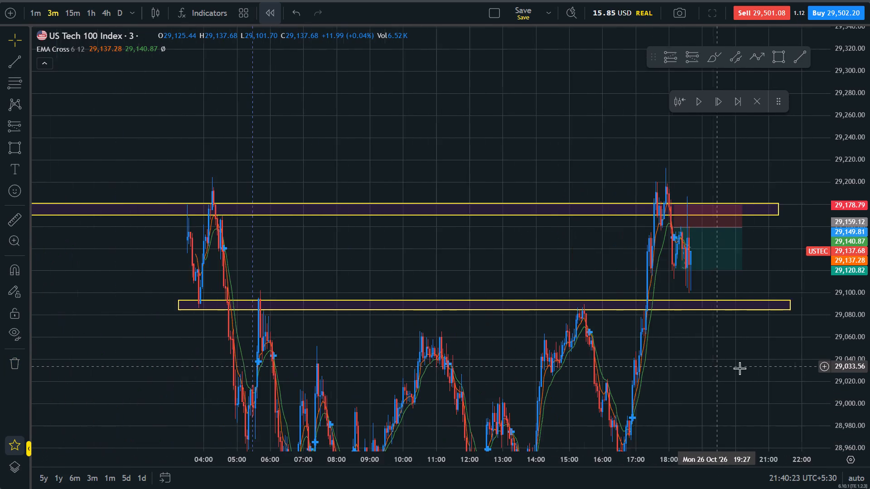
{"action": "scroll", "coordinate": [739, 368], "scroll_direction": "down", "scroll_amount": 5}
{"action": "left_click_drag", "start_coordinate": [572, 252], "coordinate": [716, 283]}
{"action": "scroll", "coordinate": [715, 284], "scroll_direction": "up", "scroll_amount": 2}
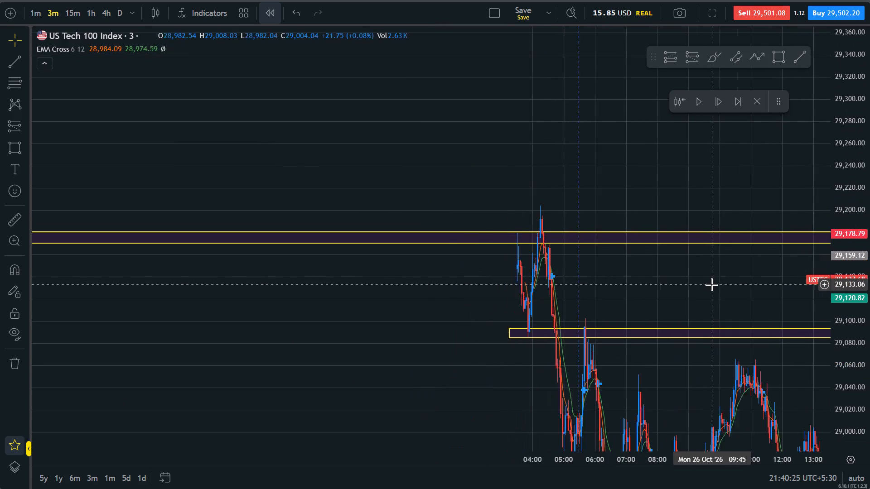
{"action": "scroll", "coordinate": [711, 284], "scroll_direction": "up", "scroll_amount": 2}
{"action": "left_click_drag", "start_coordinate": [763, 282], "coordinate": [395, 244]}
{"action": "left_click_drag", "start_coordinate": [645, 265], "coordinate": [419, 250]}
{"action": "scroll", "coordinate": [590, 259], "scroll_direction": "up", "scroll_amount": 1}
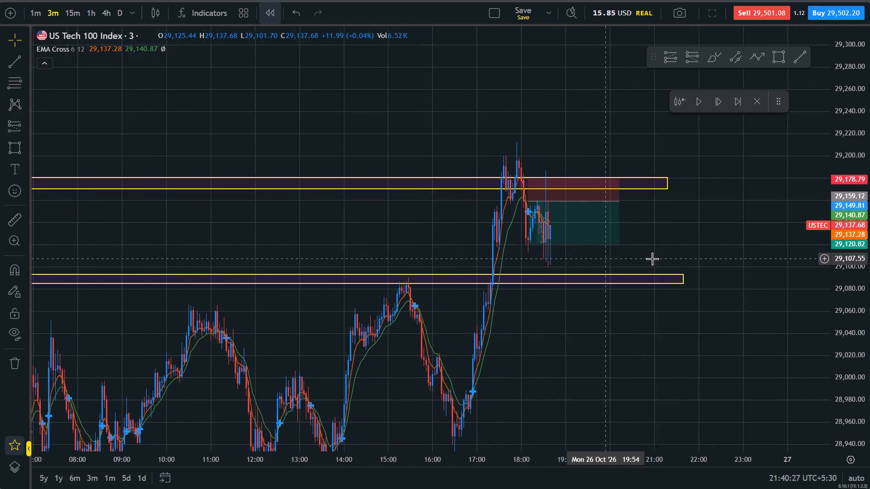
{"action": "scroll", "coordinate": [652, 259], "scroll_direction": "up", "scroll_amount": 3}
Shorten the short position so it ends at 18:33 and lower its target to about 29,107.
{"action": "left_click_drag", "start_coordinate": [718, 245], "coordinate": [696, 235]}
{"action": "left_click_drag", "start_coordinate": [869, 350], "coordinate": [848, 205]}
{"action": "left_click_drag", "start_coordinate": [692, 216], "coordinate": [676, 282]}
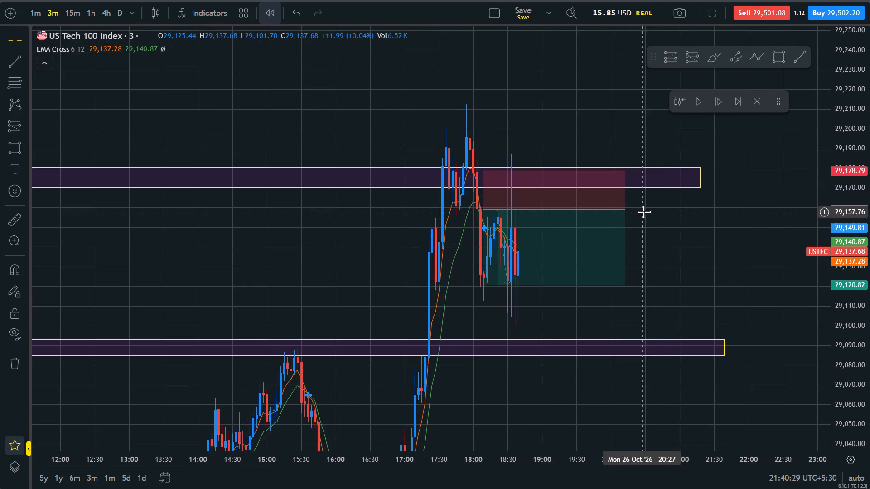
{"action": "left_click_drag", "start_coordinate": [624, 210], "coordinate": [518, 206]}
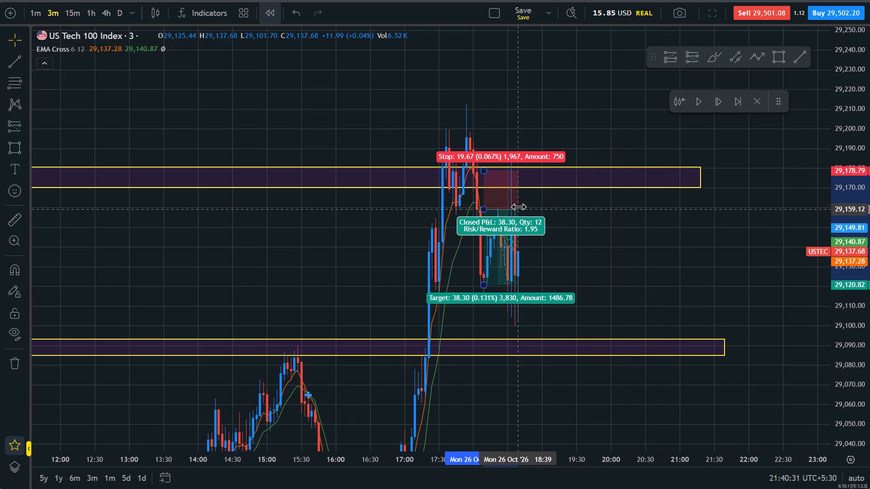
{"action": "left_click_drag", "start_coordinate": [518, 206], "coordinate": [511, 204]}
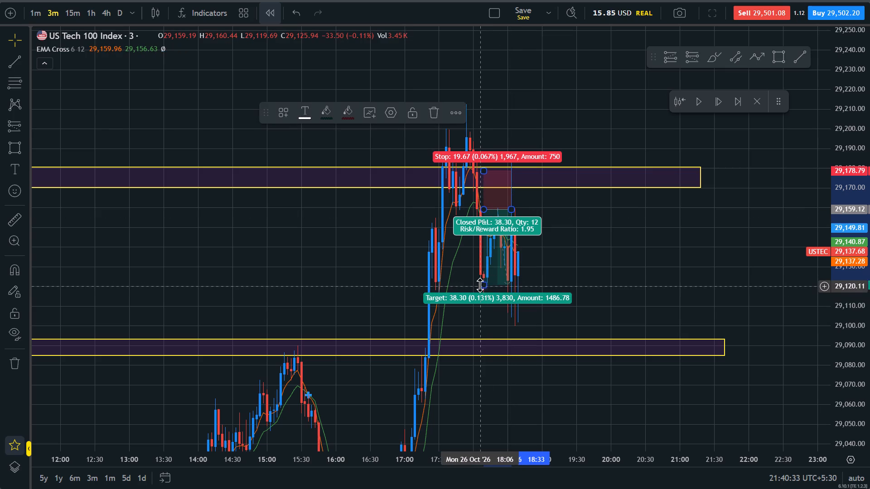
{"action": "left_click_drag", "start_coordinate": [483, 283], "coordinate": [551, 303]}
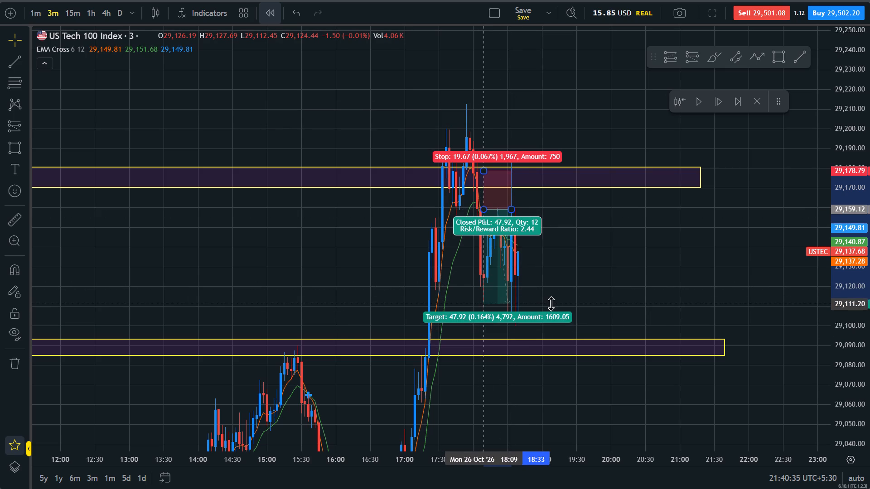
{"action": "left_click_drag", "start_coordinate": [551, 303], "coordinate": [551, 312]}
Examine the short position against the candles between the upper and lower zones at closer scale.
{"action": "left_click_drag", "start_coordinate": [606, 280], "coordinate": [761, 284]}
{"action": "scroll", "coordinate": [758, 286], "scroll_direction": "up", "scroll_amount": 3}
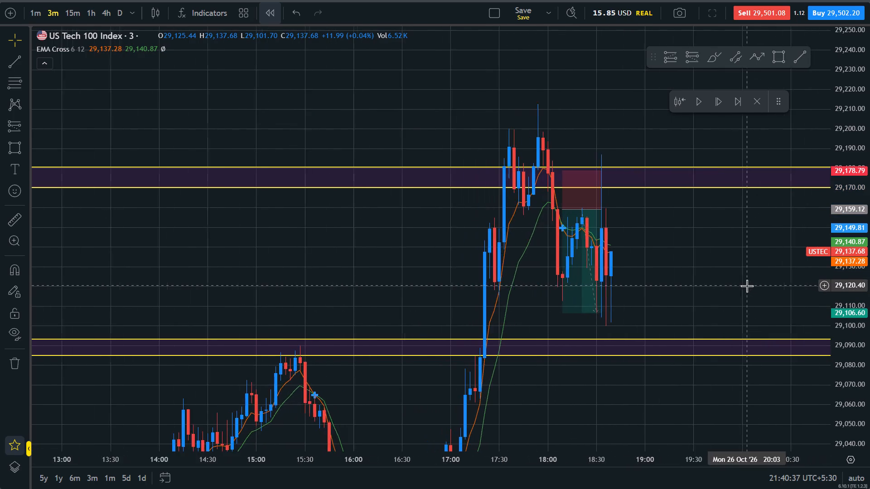
{"action": "scroll", "coordinate": [747, 286], "scroll_direction": "up", "scroll_amount": 4}
{"action": "scroll", "coordinate": [797, 302], "scroll_direction": "down", "scroll_amount": 4}
{"action": "left_click_drag", "start_coordinate": [869, 231], "coordinate": [858, 281]}
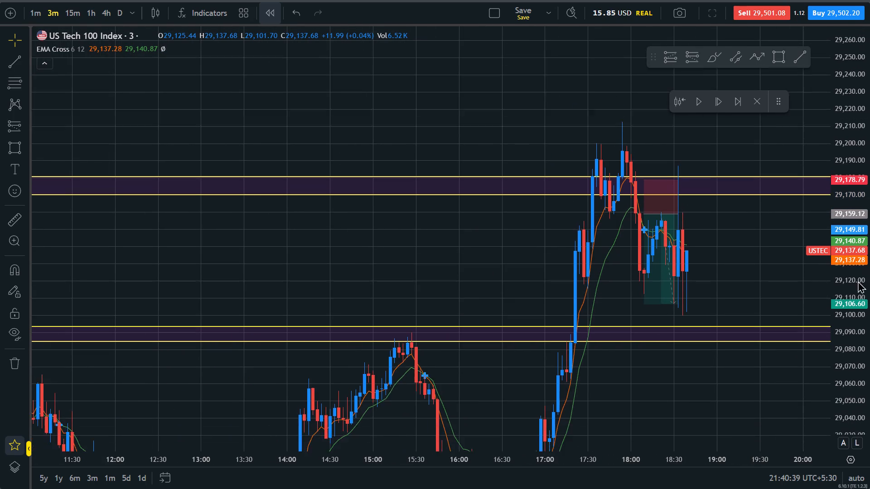
{"action": "left_click_drag", "start_coordinate": [858, 281], "coordinate": [862, 278]}
{"action": "left_click_drag", "start_coordinate": [751, 285], "coordinate": [662, 288]}
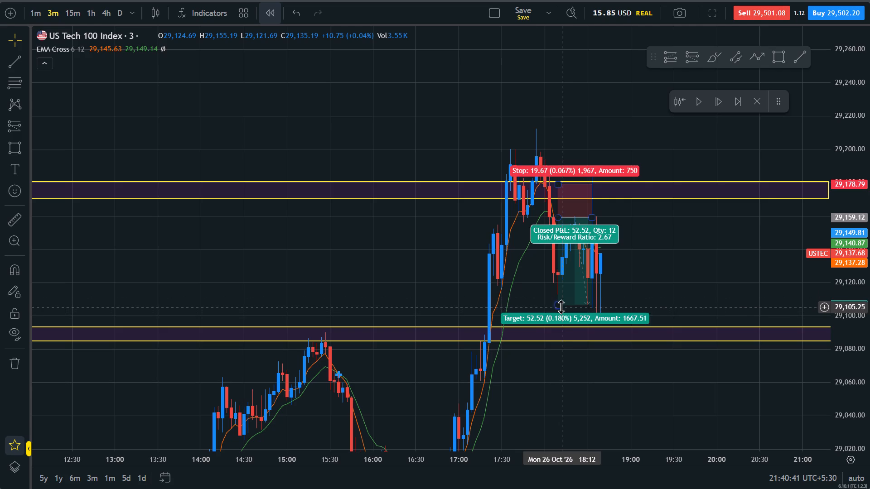
Raise the short position's target to about 29,113 and lower its stop to the entry level at about 29,159.
{"action": "left_click_drag", "start_coordinate": [561, 307], "coordinate": [576, 293]}
{"action": "left_click", "coordinate": [699, 289]}
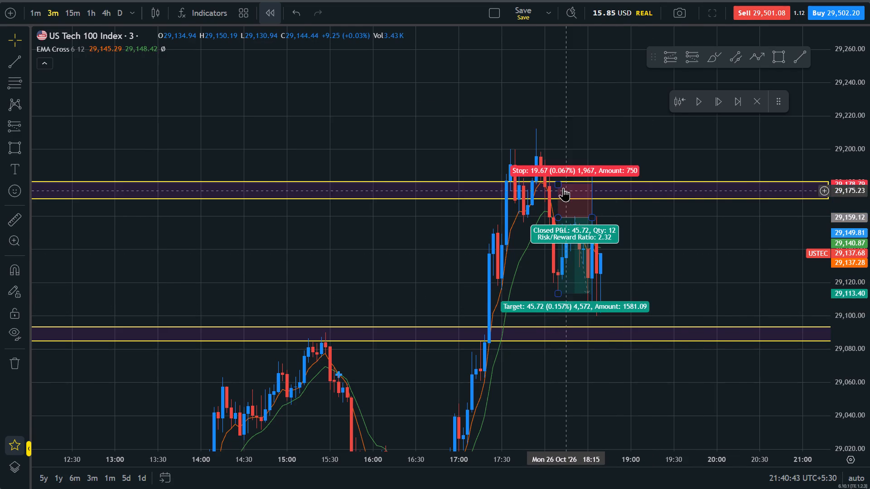
{"action": "left_click_drag", "start_coordinate": [561, 185], "coordinate": [567, 234]}
Advance the bar replay candle by candle through the 19:09 candle.
{"action": "left_click_drag", "start_coordinate": [720, 254], "coordinate": [660, 250]}
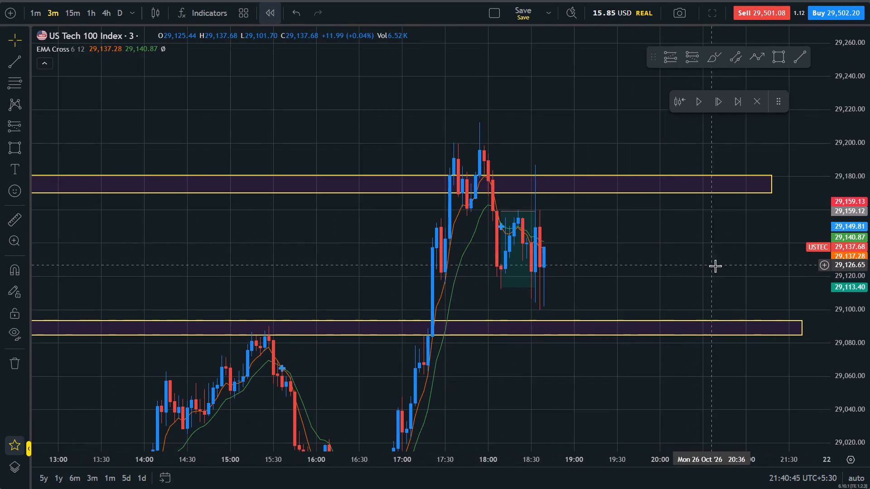
{"action": "scroll", "coordinate": [737, 282], "scroll_direction": "down", "scroll_amount": 4}
{"action": "left_click_drag", "start_coordinate": [869, 228], "coordinate": [869, 326]}
{"action": "left_click", "coordinate": [730, 259]}
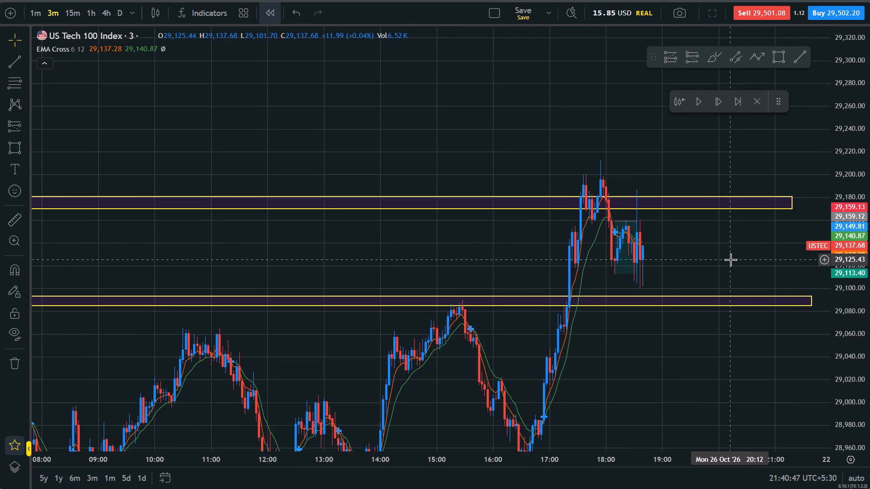
{"action": "scroll", "coordinate": [730, 259], "scroll_direction": "up", "scroll_amount": 5}
{"action": "left_click_drag", "start_coordinate": [746, 251], "coordinate": [619, 246]}
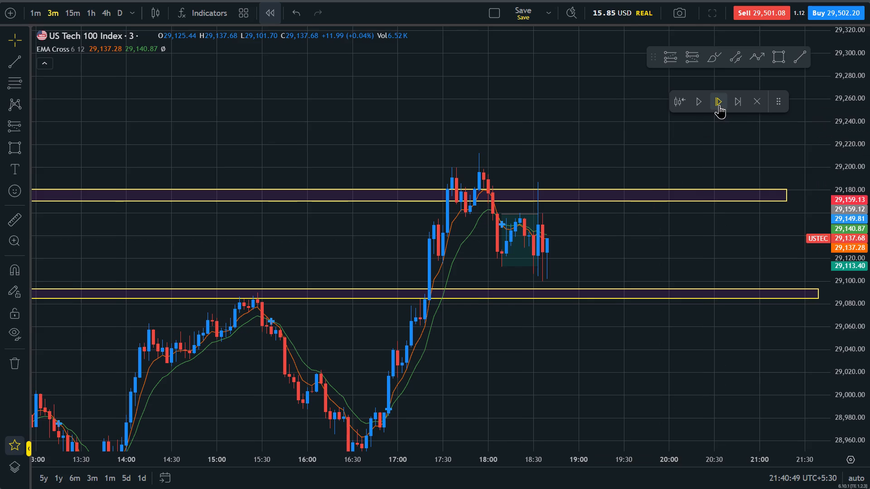
{"action": "triple_click", "coordinate": [719, 105]}
{"action": "double_click", "coordinate": [719, 105]}
{"action": "left_click", "coordinate": [719, 105]}
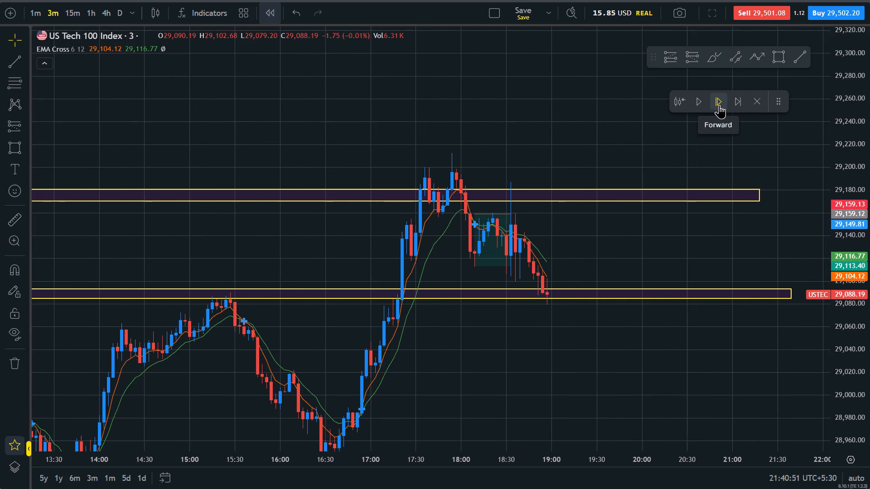
{"action": "left_click", "coordinate": [719, 105]}
{"action": "double_click", "coordinate": [719, 105]}
{"action": "left_click", "coordinate": [719, 105]}
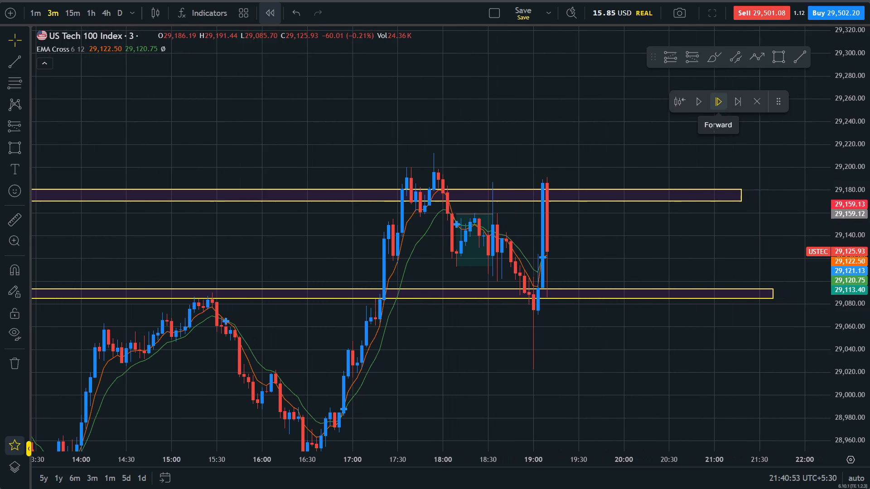
Check the latest swing against both zones and advance the replay by one candle to 19:12.
{"action": "left_click", "coordinate": [677, 256]}
{"action": "scroll", "coordinate": [725, 254], "scroll_direction": "down", "scroll_amount": 9}
{"action": "left_click_drag", "start_coordinate": [869, 130], "coordinate": [869, 263]}
{"action": "scroll", "coordinate": [743, 196], "scroll_direction": "up", "scroll_amount": 10}
{"action": "left_click_drag", "start_coordinate": [869, 321], "coordinate": [828, 193]}
{"action": "left_click_drag", "start_coordinate": [606, 227], "coordinate": [610, 232]}
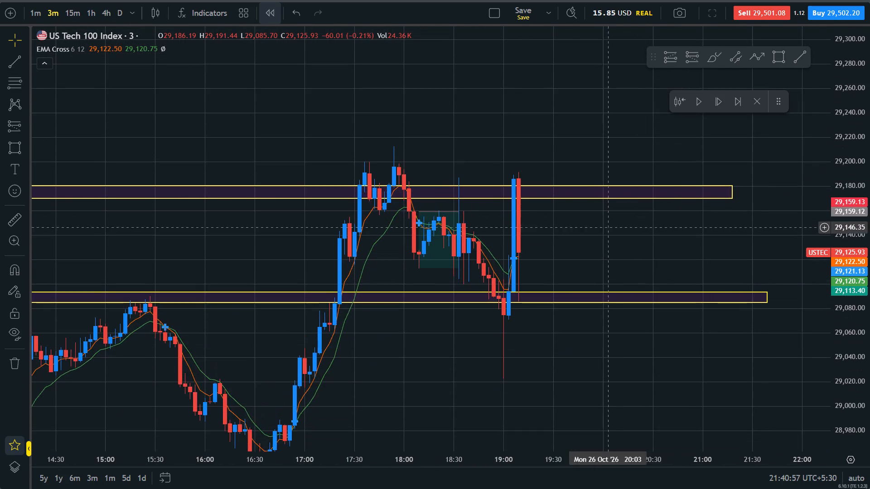
{"action": "left_click_drag", "start_coordinate": [610, 232], "coordinate": [675, 246]}
{"action": "left_click", "coordinate": [714, 100]}
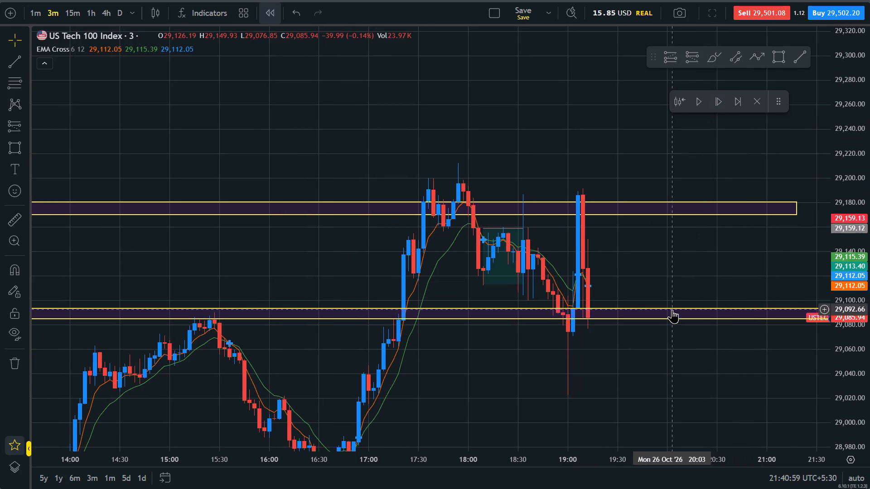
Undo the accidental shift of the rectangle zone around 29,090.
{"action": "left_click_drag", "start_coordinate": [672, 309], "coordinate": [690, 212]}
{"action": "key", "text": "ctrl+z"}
Extend the lowest rectangle zone, around 28,925, forward in time to about 01:15 on 27 October.
{"action": "left_click_drag", "start_coordinate": [697, 275], "coordinate": [704, 188]}
{"action": "scroll", "coordinate": [704, 188], "scroll_direction": "down", "scroll_amount": 9}
{"action": "left_click_drag", "start_coordinate": [778, 303], "coordinate": [663, 201]}
{"action": "scroll", "coordinate": [663, 201], "scroll_direction": "up", "scroll_amount": 2}
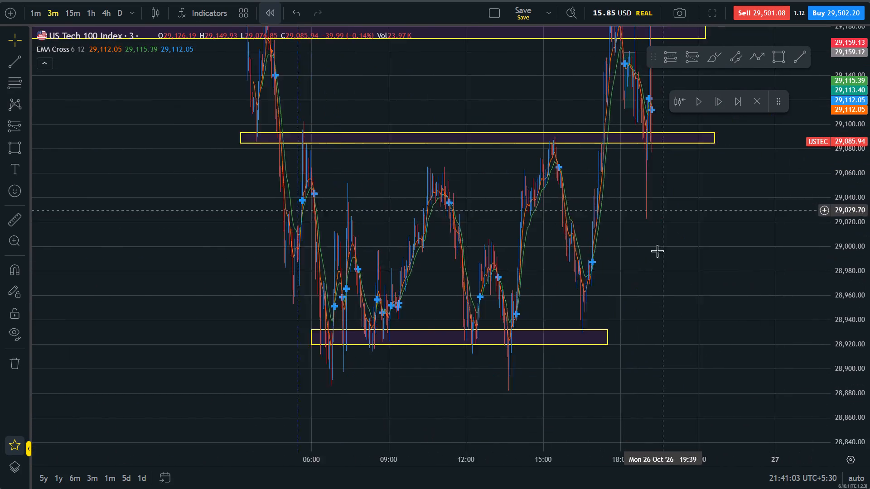
{"action": "scroll", "coordinate": [657, 251], "scroll_direction": "up", "scroll_amount": 3}
{"action": "left_click_drag", "start_coordinate": [379, 335], "coordinate": [785, 359]}
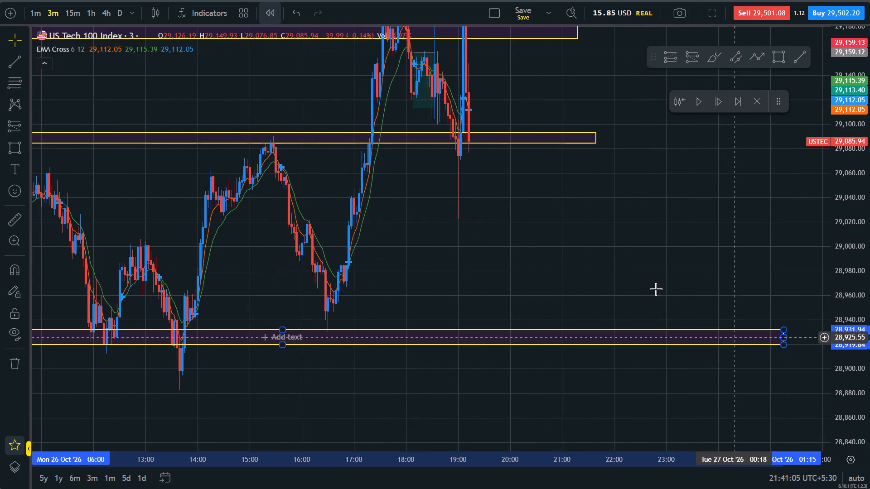
Examine the price action against the three marked zones, from the midday lows to the latest candle.
{"action": "left_click_drag", "start_coordinate": [580, 245], "coordinate": [775, 356]}
{"action": "scroll", "coordinate": [736, 347], "scroll_direction": "up", "scroll_amount": 4}
{"action": "left_click_drag", "start_coordinate": [751, 321], "coordinate": [688, 353]}
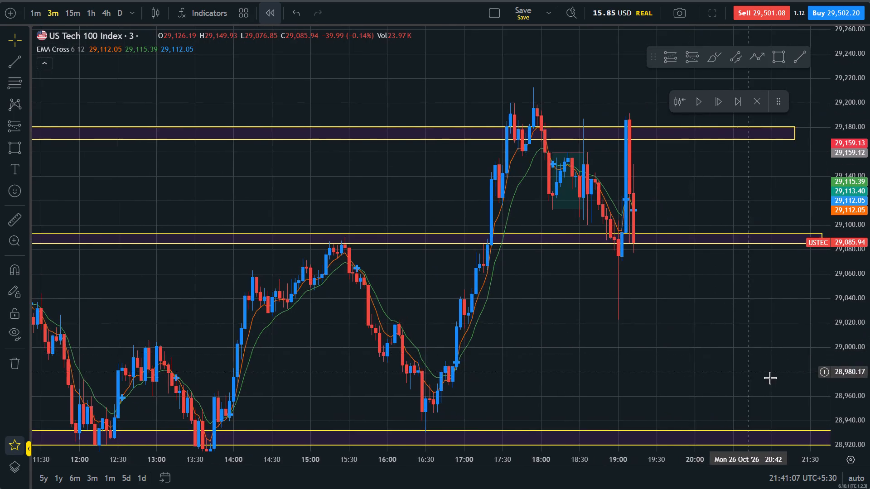
{"action": "scroll", "coordinate": [771, 377], "scroll_direction": "down", "scroll_amount": 8}
{"action": "left_click_drag", "start_coordinate": [869, 149], "coordinate": [864, 292]}
{"action": "scroll", "coordinate": [748, 305], "scroll_direction": "up", "scroll_amount": 5}
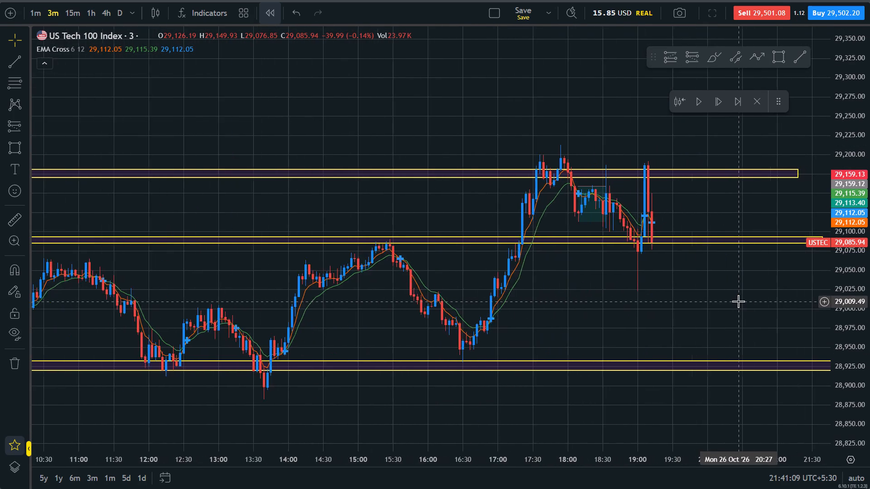
{"action": "scroll", "coordinate": [738, 301], "scroll_direction": "up", "scroll_amount": 3}
{"action": "left_click_drag", "start_coordinate": [869, 340], "coordinate": [797, 84]}
{"action": "left_click_drag", "start_coordinate": [677, 263], "coordinate": [680, 348]}
{"action": "left_click_drag", "start_coordinate": [724, 193], "coordinate": [720, 247]}
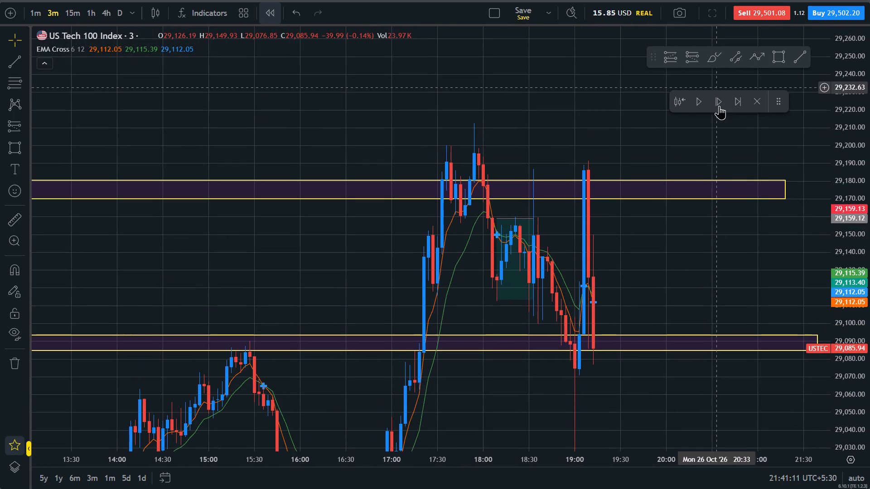
Advance the bar replay candle by candle through the 19:24 candle.
{"action": "left_click", "coordinate": [719, 105]}
{"action": "left_click_drag", "start_coordinate": [645, 289], "coordinate": [683, 202]}
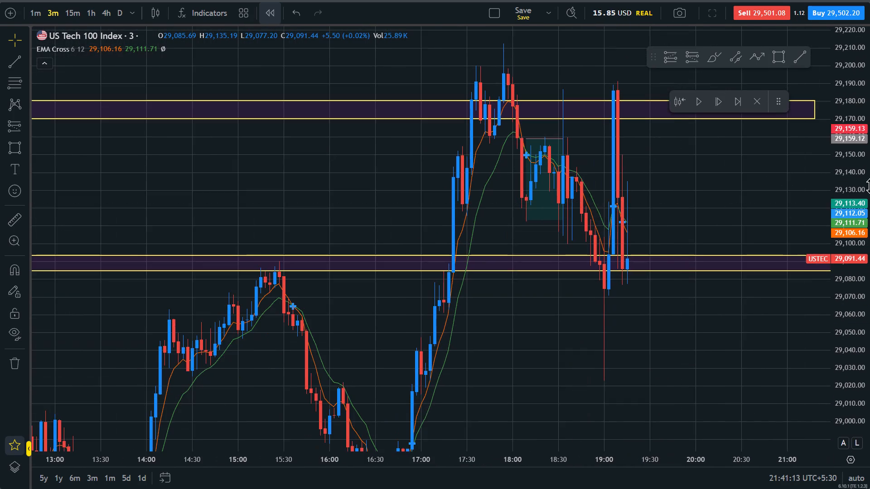
{"action": "left_click_drag", "start_coordinate": [869, 186], "coordinate": [865, 249]}
{"action": "left_click", "coordinate": [719, 279]}
{"action": "left_click", "coordinate": [722, 106]}
{"action": "left_click", "coordinate": [722, 106]}
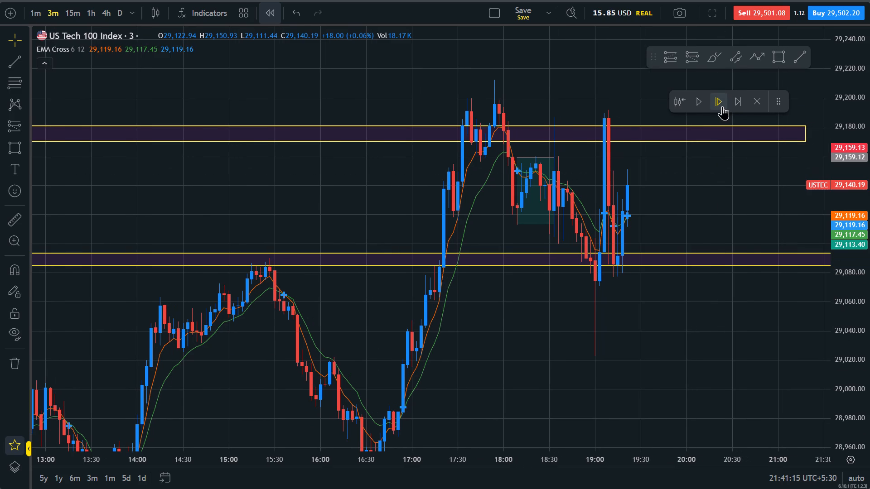
{"action": "left_click", "coordinate": [722, 106]}
Examine the latest candles near the 29,090 zone, at both wide and close scale.
{"action": "left_click_drag", "start_coordinate": [715, 204], "coordinate": [652, 185]}
{"action": "scroll", "coordinate": [694, 195], "scroll_direction": "down", "scroll_amount": 2}
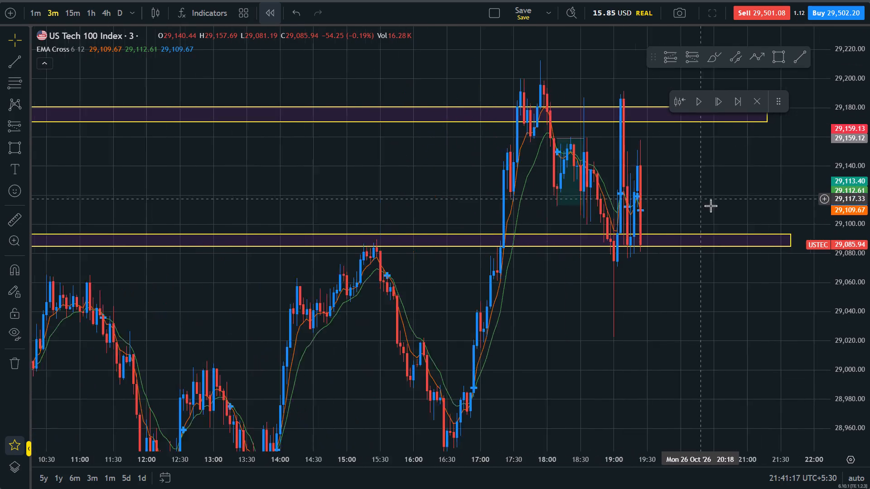
{"action": "scroll", "coordinate": [710, 206], "scroll_direction": "down", "scroll_amount": 10}
{"action": "left_click_drag", "start_coordinate": [869, 125], "coordinate": [868, 358]}
{"action": "scroll", "coordinate": [794, 296], "scroll_direction": "up", "scroll_amount": 4}
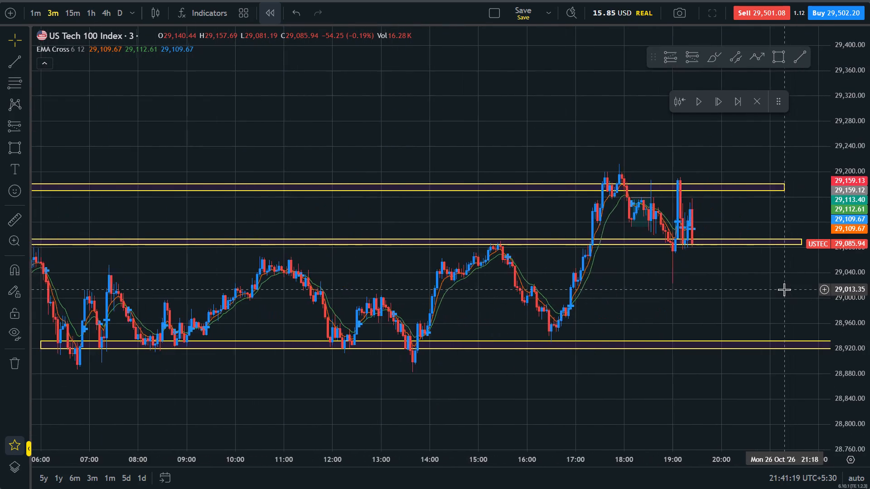
{"action": "scroll", "coordinate": [784, 289], "scroll_direction": "up", "scroll_amount": 3}
{"action": "left_click_drag", "start_coordinate": [869, 350], "coordinate": [786, 99]}
{"action": "left_click_drag", "start_coordinate": [681, 175], "coordinate": [688, 228]}
{"action": "scroll", "coordinate": [688, 226], "scroll_direction": "up", "scroll_amount": 2}
Advance the bar replay candle by candle through the 19:48 candle.
{"action": "left_click", "coordinate": [719, 99]}
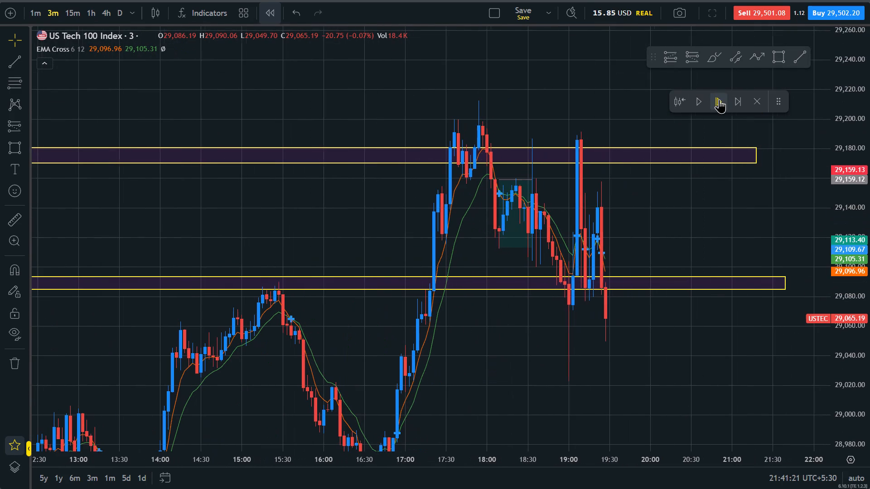
{"action": "left_click_drag", "start_coordinate": [667, 242], "coordinate": [730, 165]}
{"action": "scroll", "coordinate": [730, 165], "scroll_direction": "up", "scroll_amount": 2}
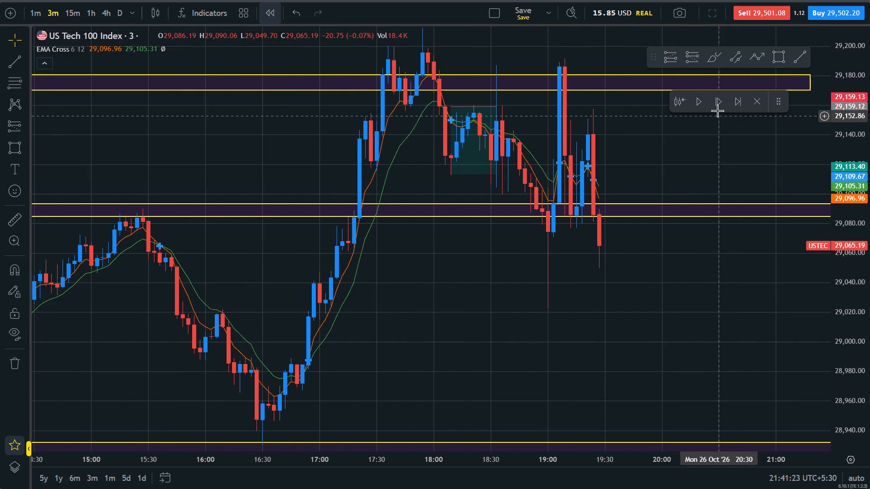
{"action": "left_click", "coordinate": [718, 110]}
{"action": "left_click", "coordinate": [718, 105]}
{"action": "left_click", "coordinate": [718, 105]}
{"action": "left_click", "coordinate": [718, 105]}
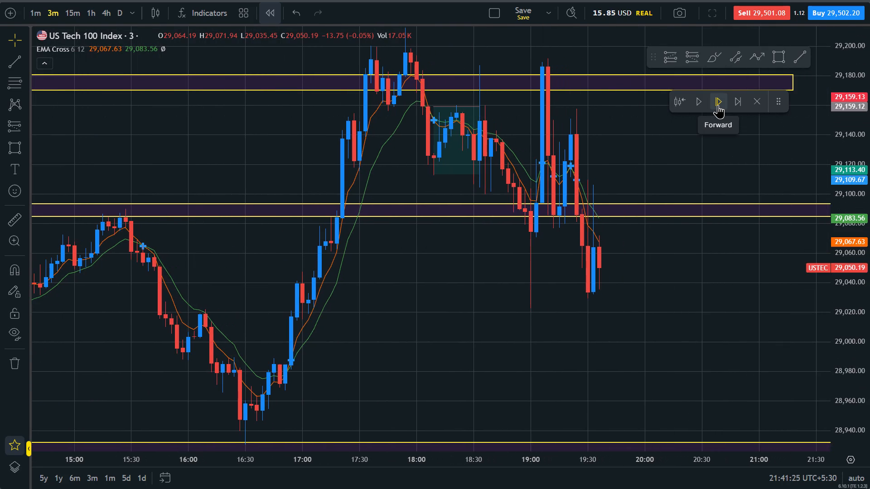
{"action": "left_click", "coordinate": [718, 105]}
{"action": "left_click", "coordinate": [718, 105]}
{"action": "left_click", "coordinate": [718, 105]}
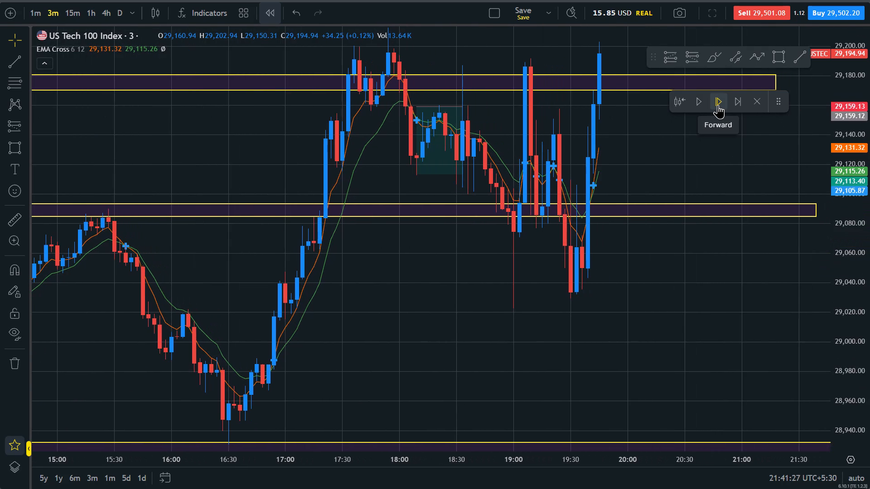
{"action": "left_click", "coordinate": [718, 105]}
Examine the latest upward move relative to the 29,090 and 29,175 zones and the earlier highs.
{"action": "left_click_drag", "start_coordinate": [690, 161], "coordinate": [684, 252]}
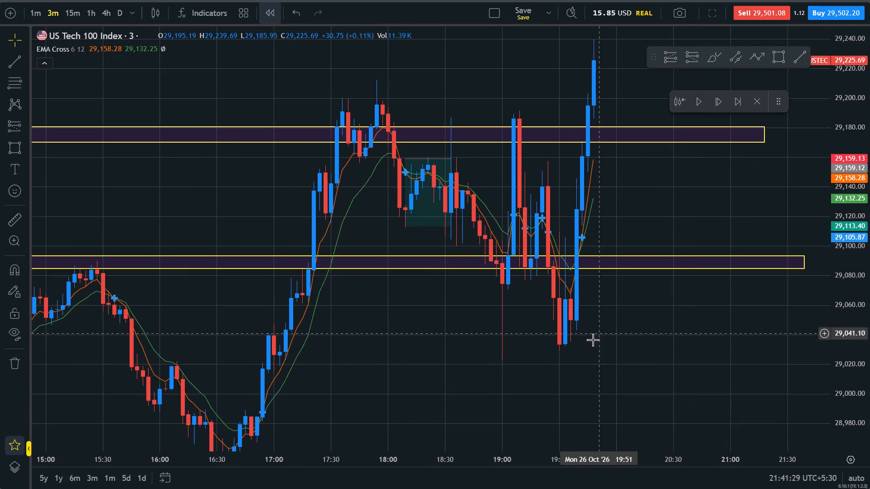
{"action": "left_click_drag", "start_coordinate": [578, 351], "coordinate": [587, 374]}
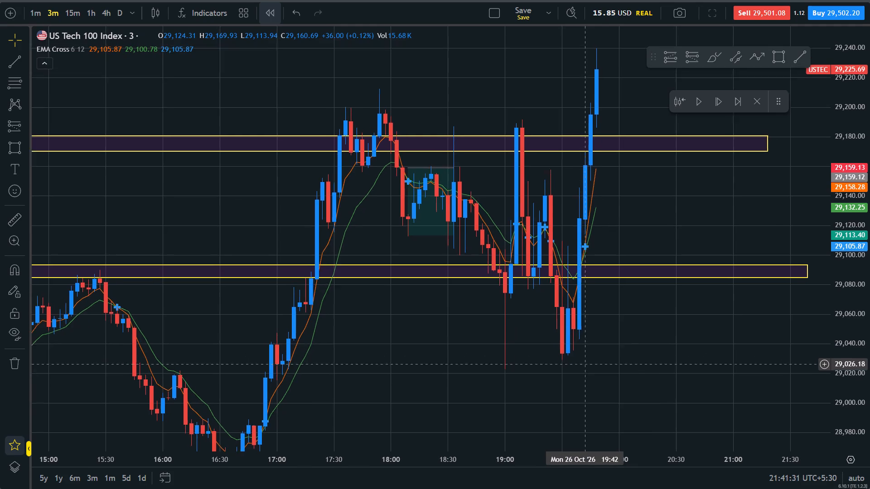
{"action": "left_click_drag", "start_coordinate": [587, 374], "coordinate": [607, 417]}
{"action": "scroll", "coordinate": [708, 368], "scroll_direction": "down", "scroll_amount": 13}
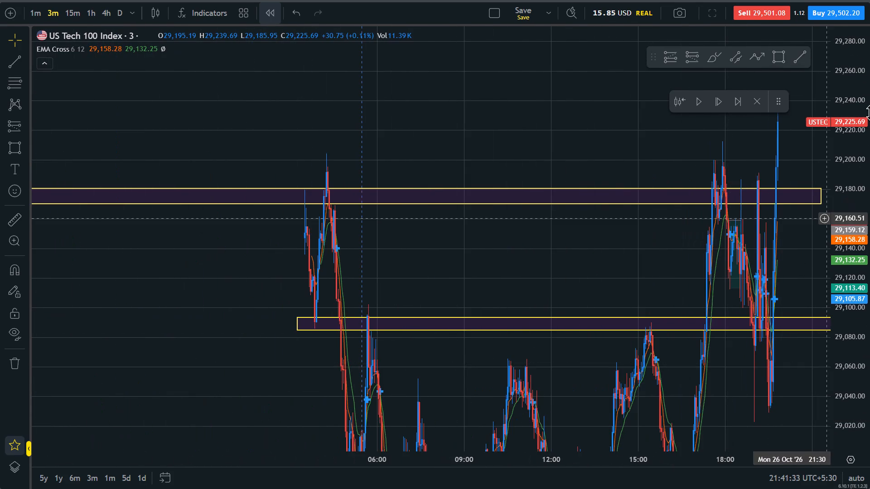
{"action": "left_click_drag", "start_coordinate": [869, 91], "coordinate": [852, 248]}
{"action": "left_click_drag", "start_coordinate": [801, 249], "coordinate": [791, 302]}
{"action": "scroll", "coordinate": [783, 239], "scroll_direction": "up", "scroll_amount": 7}
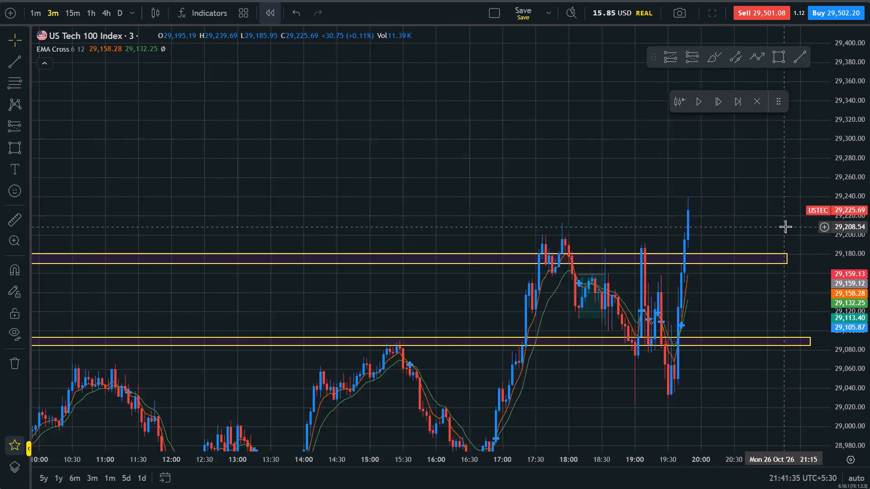
{"action": "scroll", "coordinate": [785, 226], "scroll_direction": "up", "scroll_amount": 3}
{"action": "left_click_drag", "start_coordinate": [595, 326], "coordinate": [686, 330]}
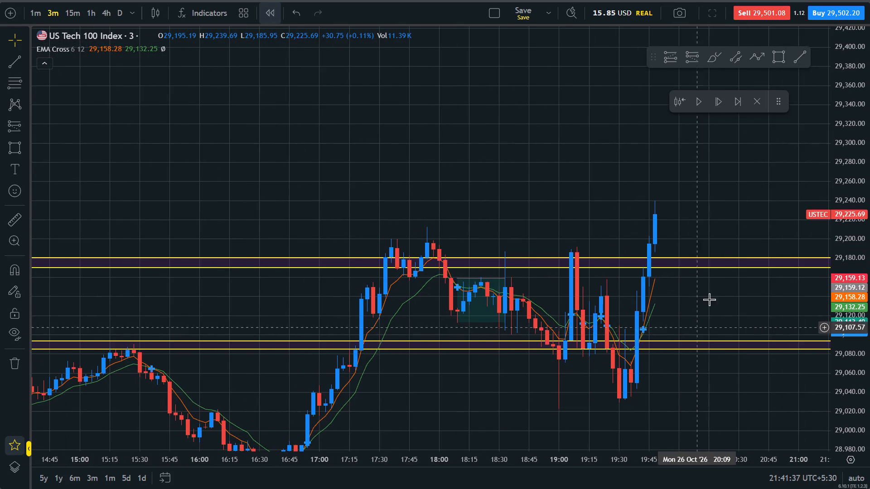
Advance the bar replay candle by candle through the 20:00 candle.
{"action": "left_click", "coordinate": [723, 105]}
{"action": "double_click", "coordinate": [723, 105]}
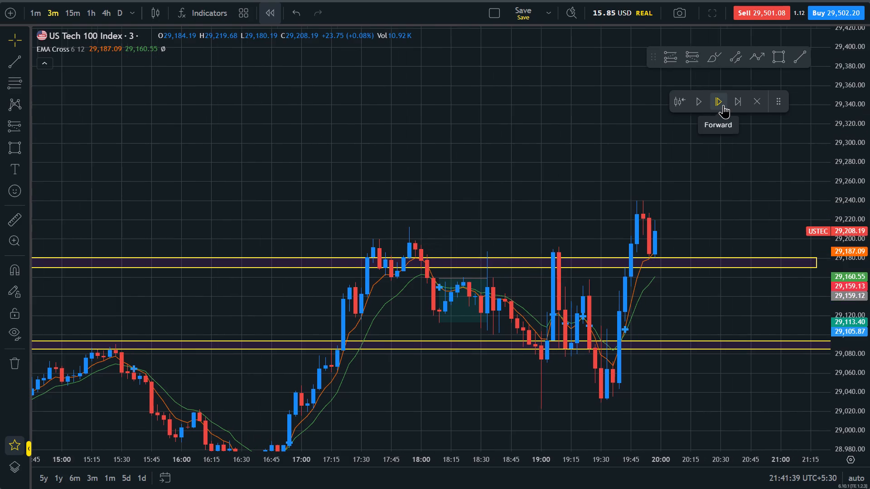
{"action": "left_click", "coordinate": [723, 105]}
Place a new short position at 20:03 with its entry at about 29,160, just below the upper zone.
{"action": "left_click_drag", "start_coordinate": [695, 307], "coordinate": [627, 269]}
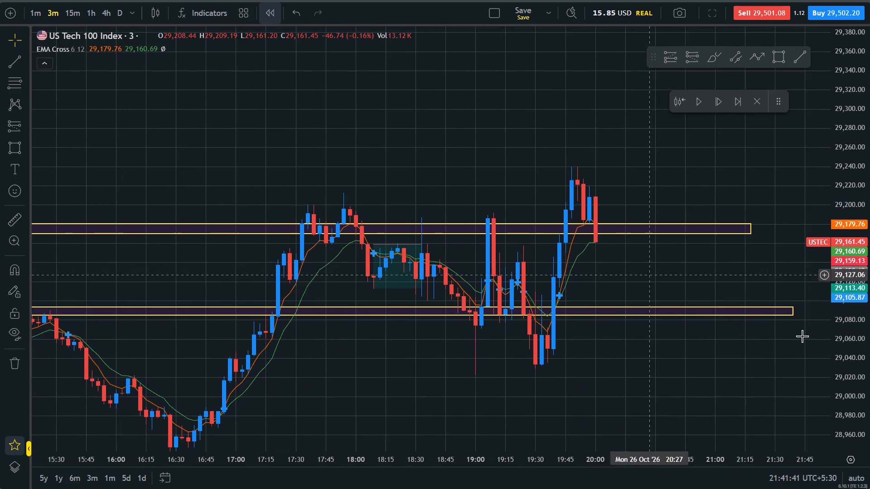
{"action": "left_click_drag", "start_coordinate": [869, 365], "coordinate": [824, 200]}
{"action": "left_click_drag", "start_coordinate": [671, 291], "coordinate": [638, 345]}
{"action": "scroll", "coordinate": [756, 352], "scroll_direction": "down", "scroll_amount": 16}
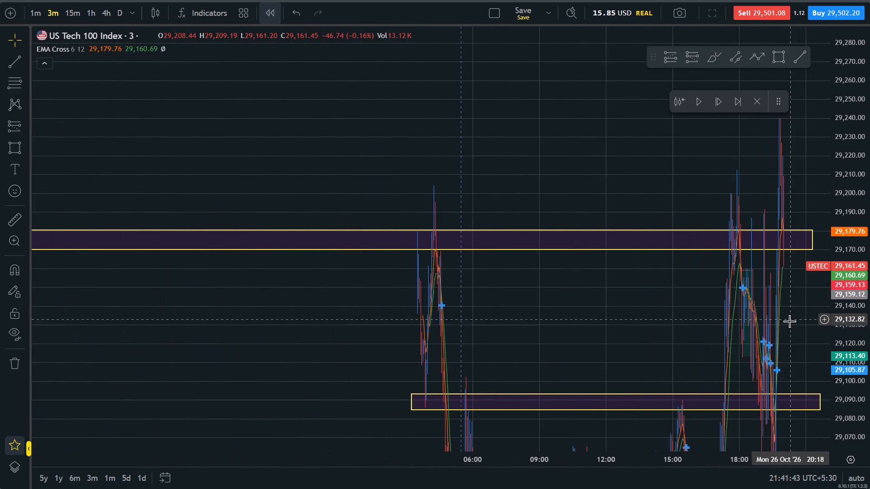
{"action": "scroll", "coordinate": [766, 327], "scroll_direction": "up", "scroll_amount": 20}
{"action": "scroll", "coordinate": [766, 327], "scroll_direction": "up", "scroll_amount": 1}
{"action": "left_click_drag", "start_coordinate": [600, 320], "coordinate": [599, 320]}
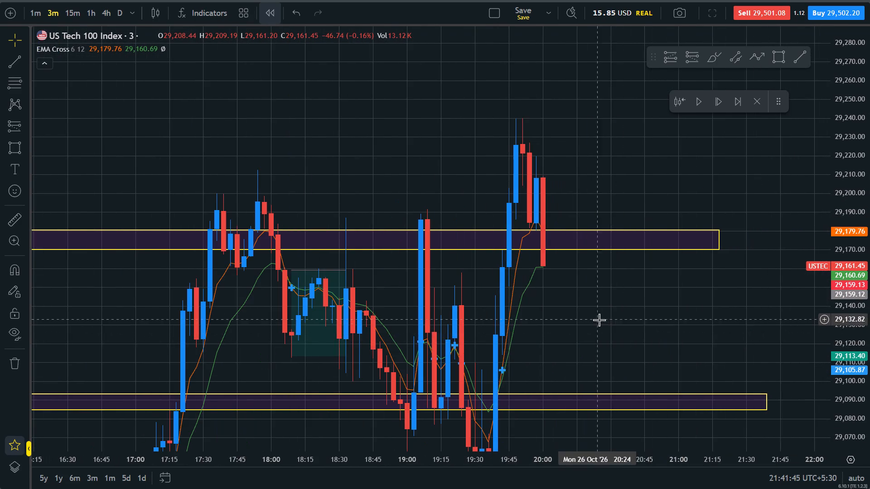
{"action": "left_click_drag", "start_coordinate": [599, 320], "coordinate": [643, 312]}
{"action": "left_click", "coordinate": [695, 61]}
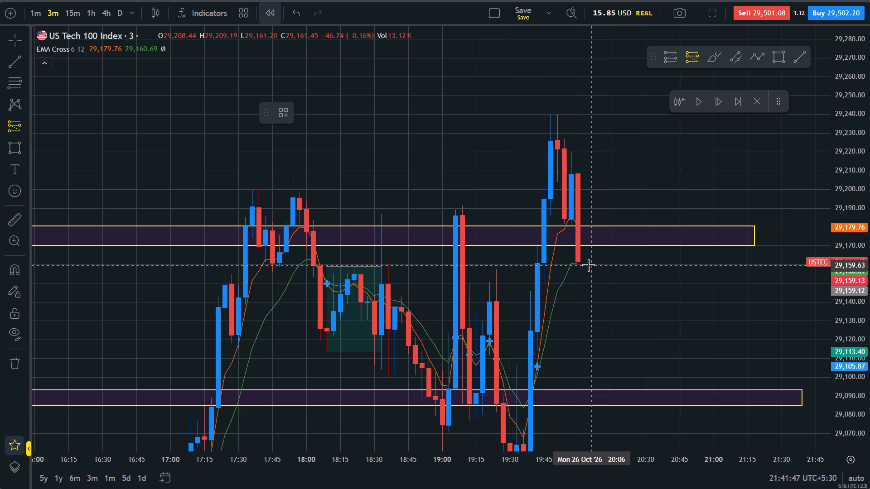
{"action": "left_click", "coordinate": [587, 265]}
Set the new short position's stop to about 29,194, above the upper zone.
{"action": "left_click_drag", "start_coordinate": [587, 149], "coordinate": [587, 198]}
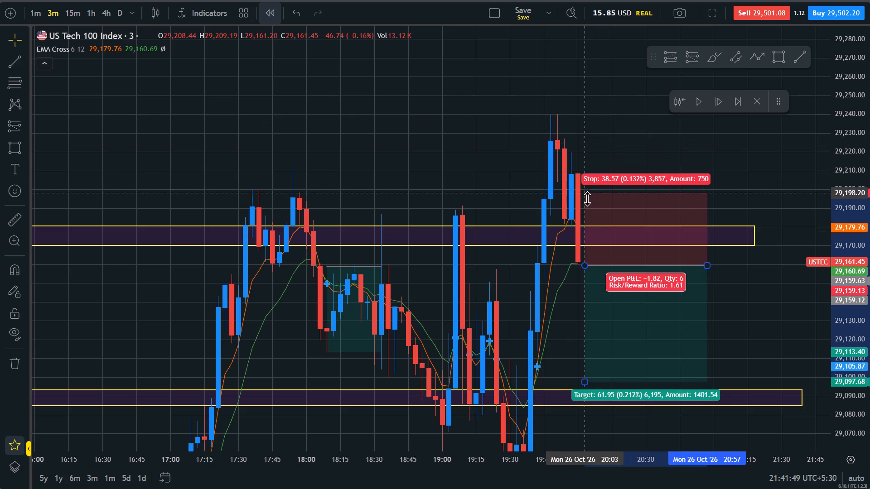
{"action": "left_click_drag", "start_coordinate": [587, 198], "coordinate": [597, 189]}
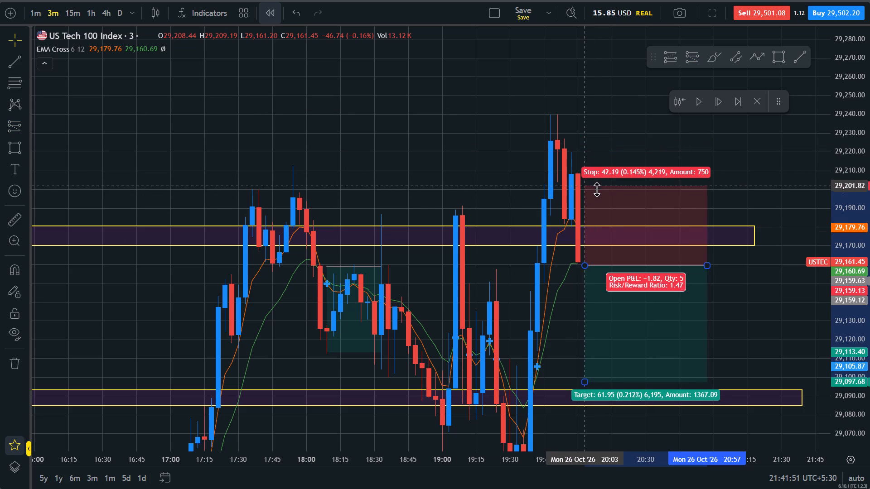
{"action": "left_click_drag", "start_coordinate": [597, 189], "coordinate": [632, 176]}
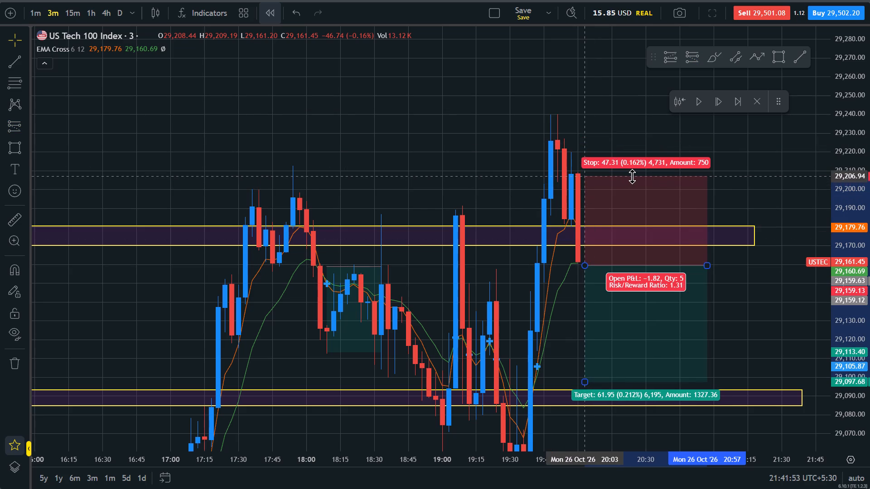
{"action": "left_click_drag", "start_coordinate": [632, 176], "coordinate": [625, 201]}
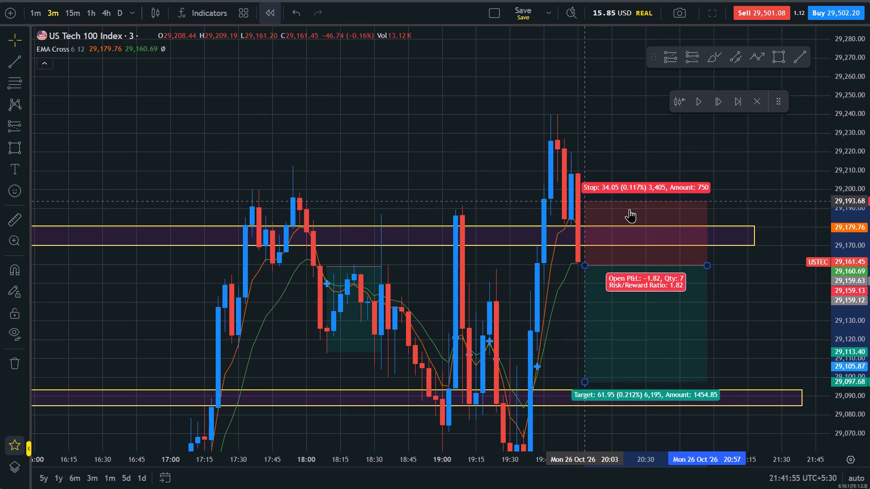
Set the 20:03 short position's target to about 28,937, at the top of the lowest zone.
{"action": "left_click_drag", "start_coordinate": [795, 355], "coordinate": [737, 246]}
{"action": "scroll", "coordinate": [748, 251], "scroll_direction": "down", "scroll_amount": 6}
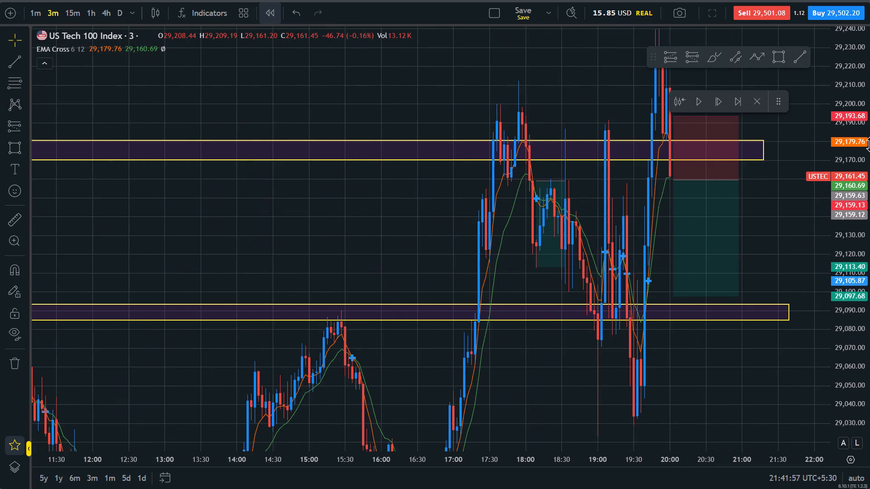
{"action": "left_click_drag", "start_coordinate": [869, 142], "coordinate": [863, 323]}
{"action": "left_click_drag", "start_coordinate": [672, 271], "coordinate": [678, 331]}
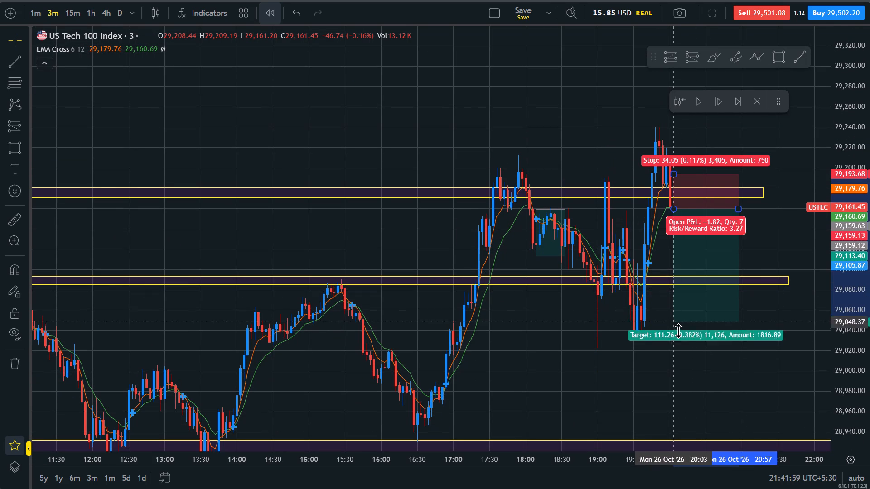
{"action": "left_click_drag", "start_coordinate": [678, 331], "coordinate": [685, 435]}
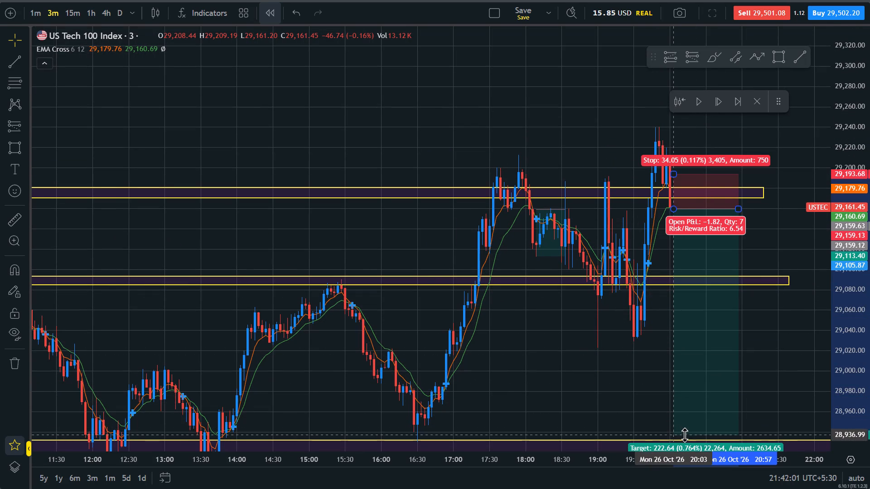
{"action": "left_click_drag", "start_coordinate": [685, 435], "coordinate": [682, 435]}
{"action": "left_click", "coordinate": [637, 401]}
Advance the bar replay three candles, through the 20:09 candle.
{"action": "scroll", "coordinate": [637, 401], "scroll_direction": "up", "scroll_amount": 4}
{"action": "left_click_drag", "start_coordinate": [869, 388], "coordinate": [841, 304]}
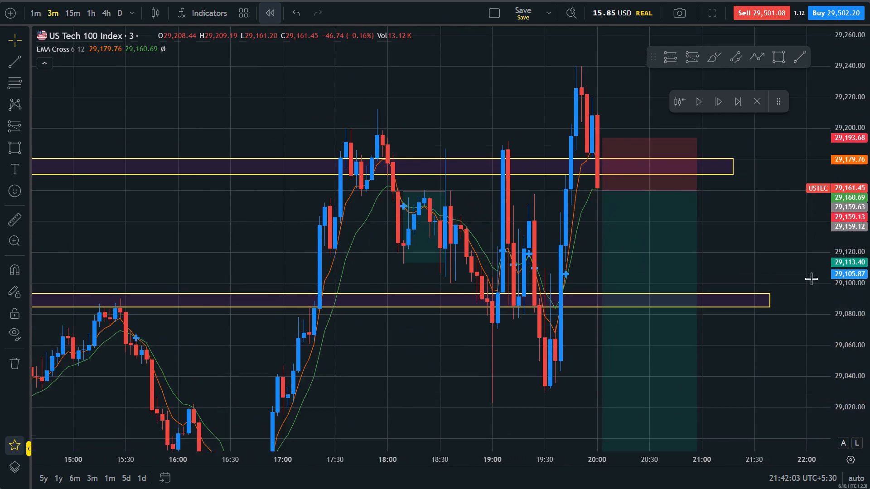
{"action": "left_click_drag", "start_coordinate": [739, 228], "coordinate": [691, 284]}
{"action": "left_click", "coordinate": [714, 107]}
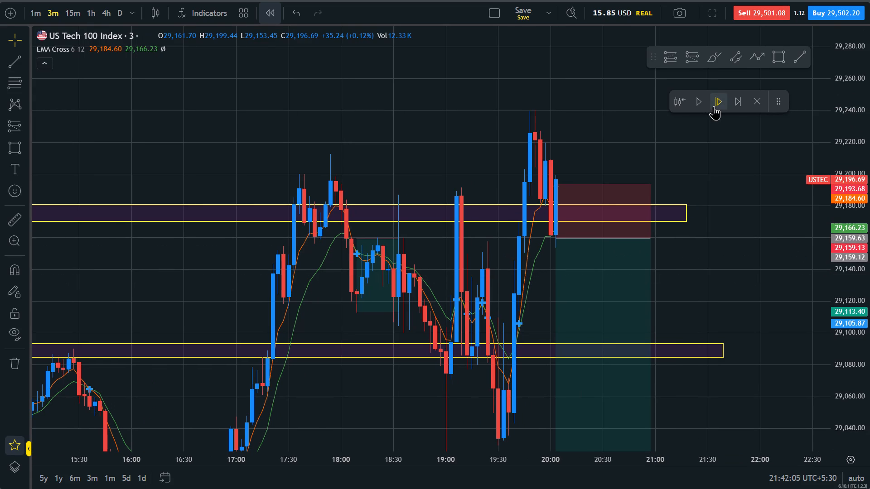
{"action": "left_click", "coordinate": [714, 106]}
{"action": "left_click", "coordinate": [714, 106]}
Delete the short position placed at 20:03.
{"action": "left_click_drag", "start_coordinate": [745, 331], "coordinate": [747, 332]}
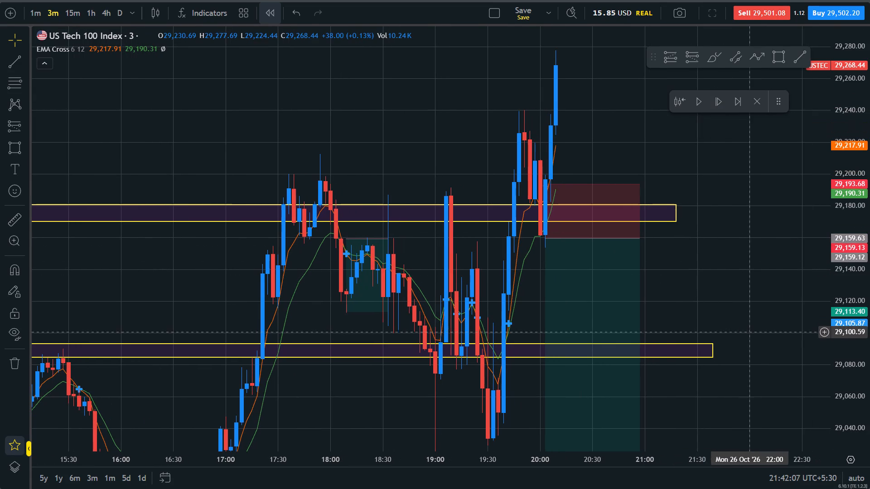
{"action": "left_click_drag", "start_coordinate": [747, 332], "coordinate": [751, 335]}
{"action": "scroll", "coordinate": [760, 335], "scroll_direction": "down", "scroll_amount": 17}
{"action": "scroll", "coordinate": [781, 335], "scroll_direction": "up", "scroll_amount": 6}
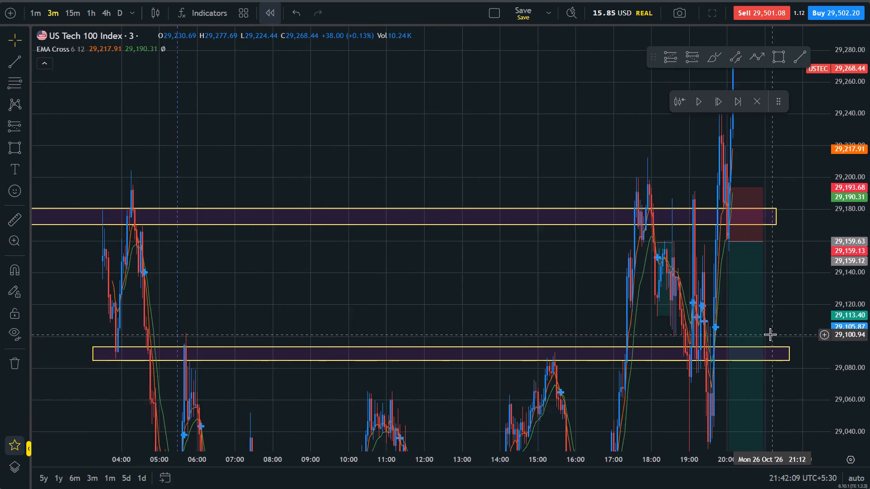
{"action": "scroll", "coordinate": [770, 334], "scroll_direction": "up", "scroll_amount": 13}
{"action": "left_click_drag", "start_coordinate": [869, 208], "coordinate": [869, 313]}
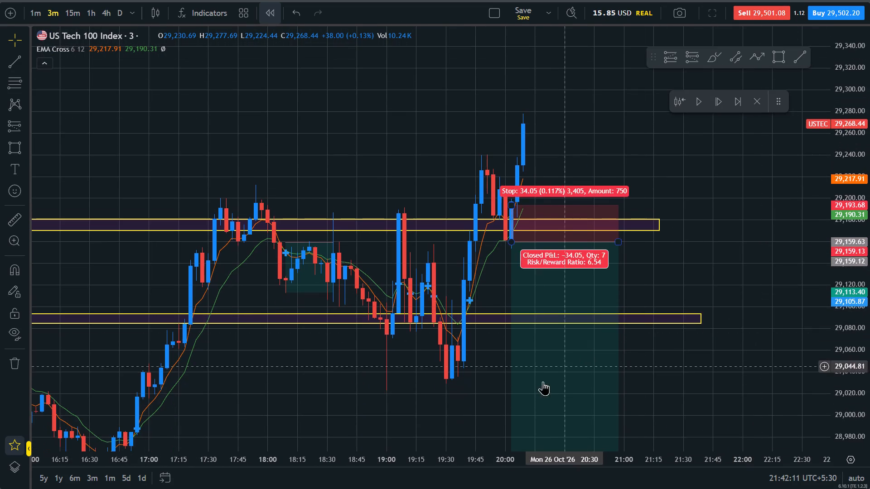
{"action": "left_click_drag", "start_coordinate": [735, 412], "coordinate": [728, 332]}
{"action": "left_click", "coordinate": [573, 343]}
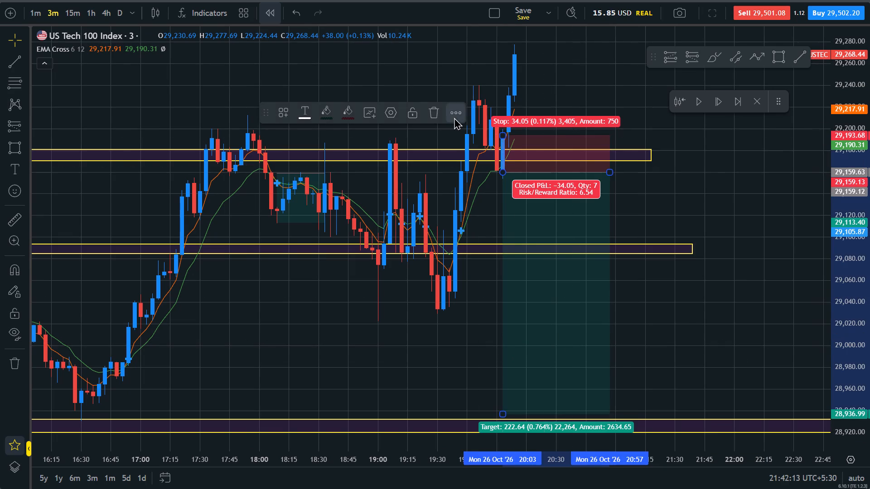
{"action": "left_click", "coordinate": [441, 110]}
Examine the latest rise above the 29,175 zone against the earlier price history and the lower zones.
{"action": "left_click_drag", "start_coordinate": [562, 198], "coordinate": [579, 308]}
{"action": "scroll", "coordinate": [644, 281], "scroll_direction": "down", "scroll_amount": 11}
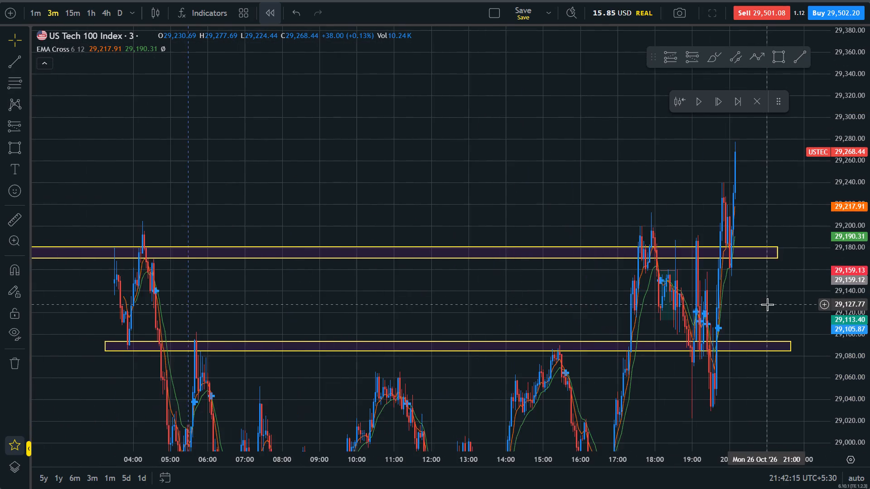
{"action": "scroll", "coordinate": [751, 307], "scroll_direction": "up", "scroll_amount": 11}
{"action": "left_click_drag", "start_coordinate": [616, 290], "coordinate": [672, 217]}
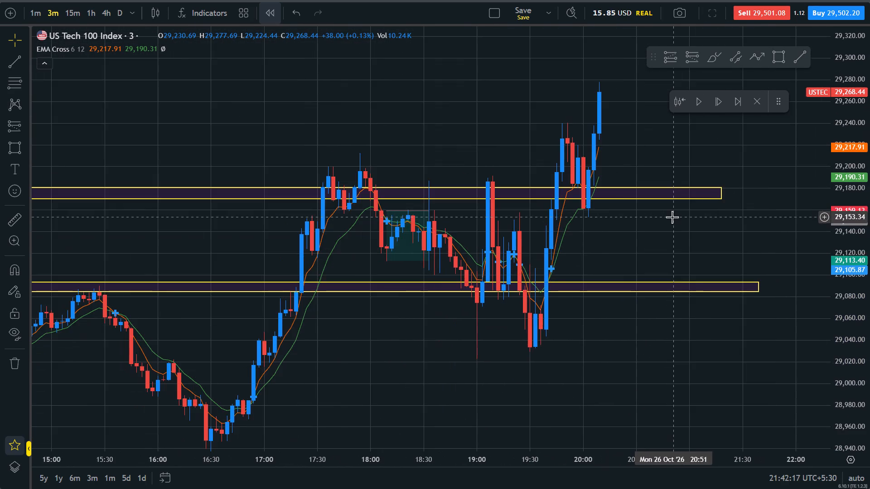
{"action": "scroll", "coordinate": [680, 216], "scroll_direction": "down", "scroll_amount": 20}
{"action": "scroll", "coordinate": [680, 216], "scroll_direction": "down", "scroll_amount": 1}
{"action": "left_click_drag", "start_coordinate": [869, 115], "coordinate": [869, 381]}
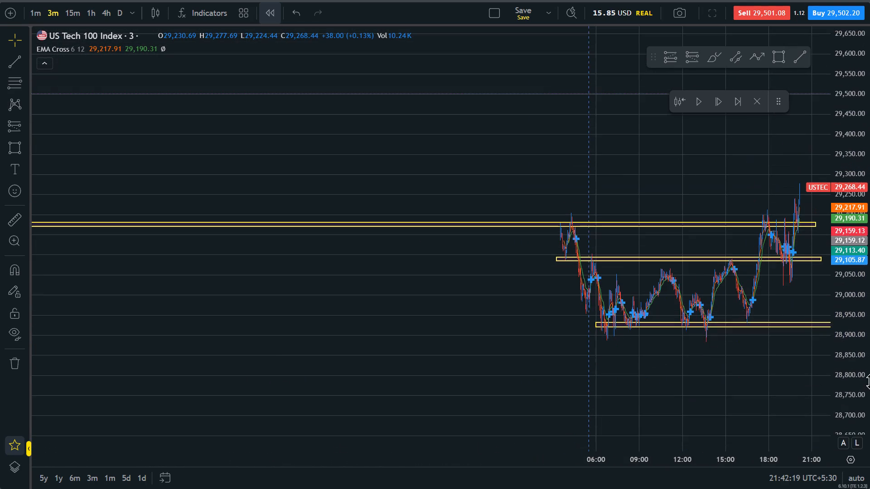
{"action": "left_click_drag", "start_coordinate": [869, 381], "coordinate": [869, 381]}
{"action": "scroll", "coordinate": [736, 274], "scroll_direction": "up", "scroll_amount": 13}
{"action": "left_click_drag", "start_coordinate": [869, 383], "coordinate": [855, 103]}
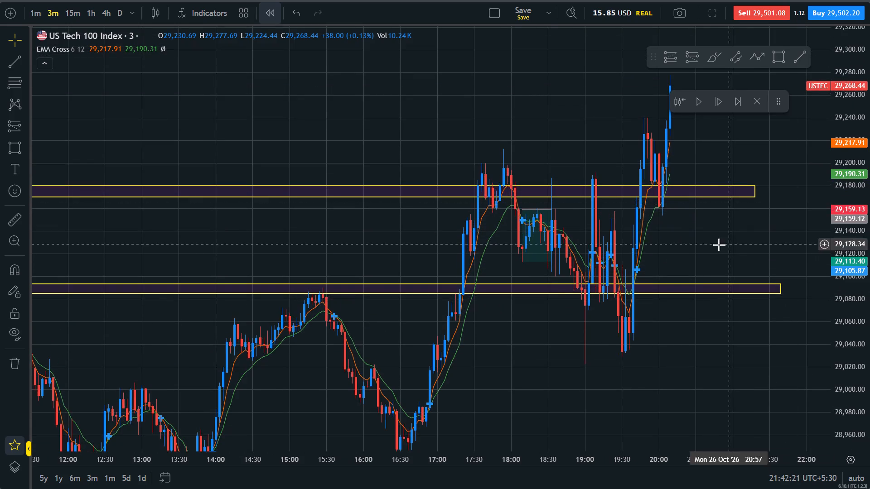
{"action": "left_click_drag", "start_coordinate": [719, 244], "coordinate": [712, 319]}
{"action": "scroll", "coordinate": [712, 319], "scroll_direction": "up", "scroll_amount": 4}
{"action": "left_click_drag", "start_coordinate": [670, 293], "coordinate": [653, 328]}
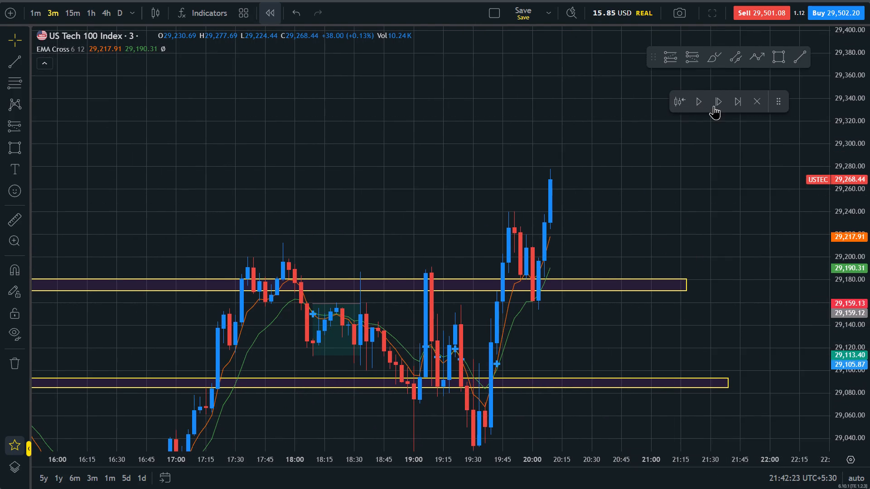
Advance the bar replay candle by candle through the 21:00 candle.
{"action": "triple_click", "coordinate": [715, 105]}
{"action": "triple_click", "coordinate": [715, 105]}
{"action": "triple_click", "coordinate": [715, 105]}
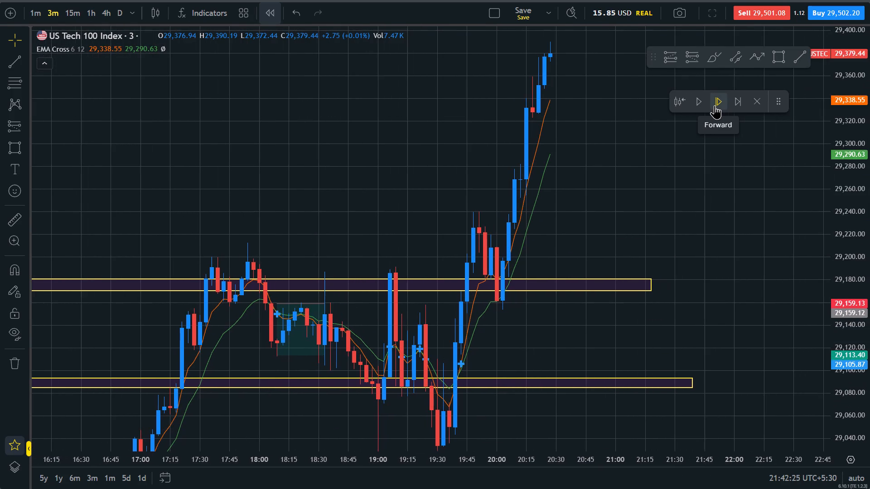
{"action": "left_click_drag", "start_coordinate": [625, 170], "coordinate": [608, 264]}
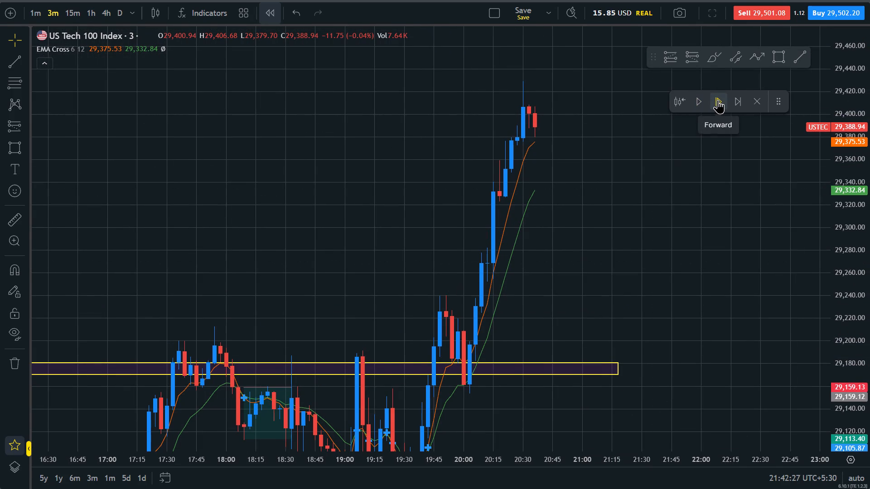
{"action": "triple_click", "coordinate": [718, 100]}
{"action": "triple_click", "coordinate": [718, 100]}
{"action": "triple_click", "coordinate": [718, 100]}
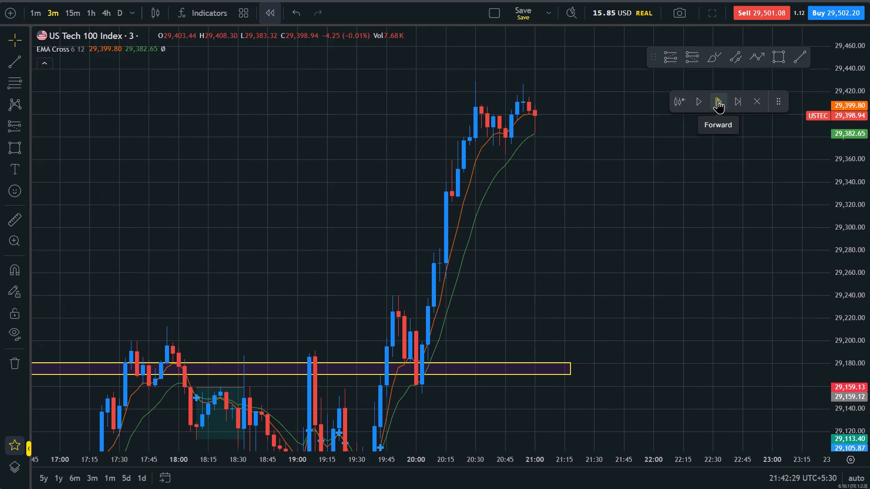
{"action": "left_click", "coordinate": [718, 100]}
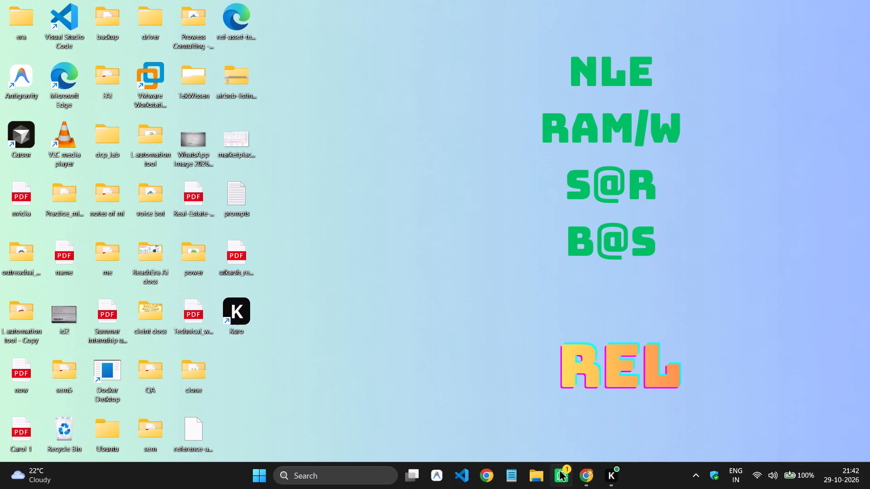
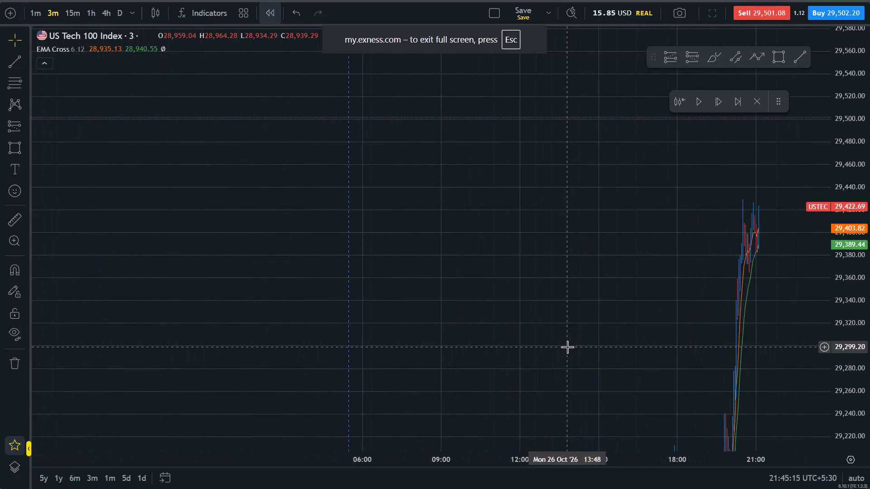
Advance the bar replay candle by candle from 21:06 through the 21:39 candle.
{"action": "scroll", "coordinate": [591, 314], "scroll_direction": "up", "scroll_amount": 5}
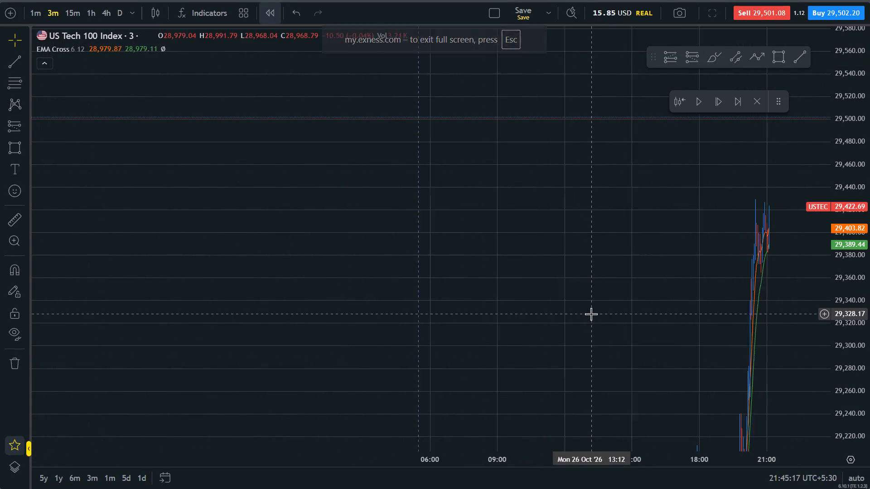
{"action": "scroll", "coordinate": [591, 314], "scroll_direction": "up", "scroll_amount": 12}
{"action": "scroll", "coordinate": [591, 314], "scroll_direction": "down", "scroll_amount": 1}
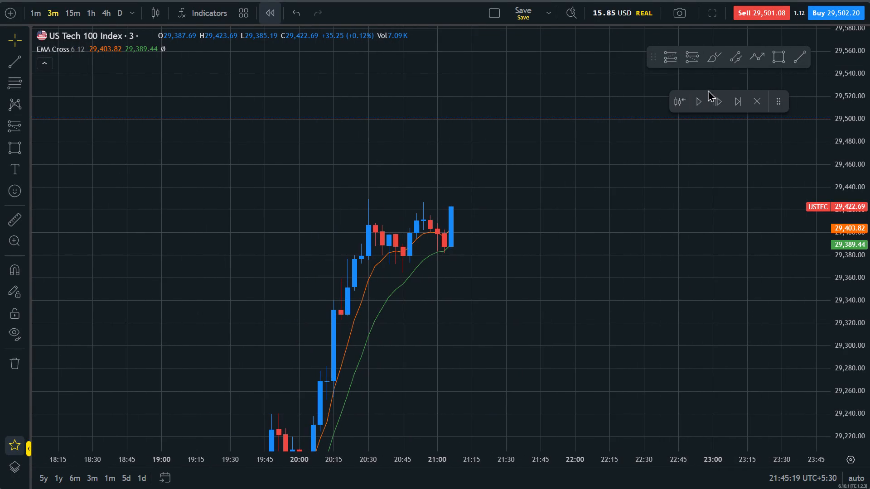
{"action": "double_click", "coordinate": [719, 99]}
{"action": "triple_click", "coordinate": [719, 99]}
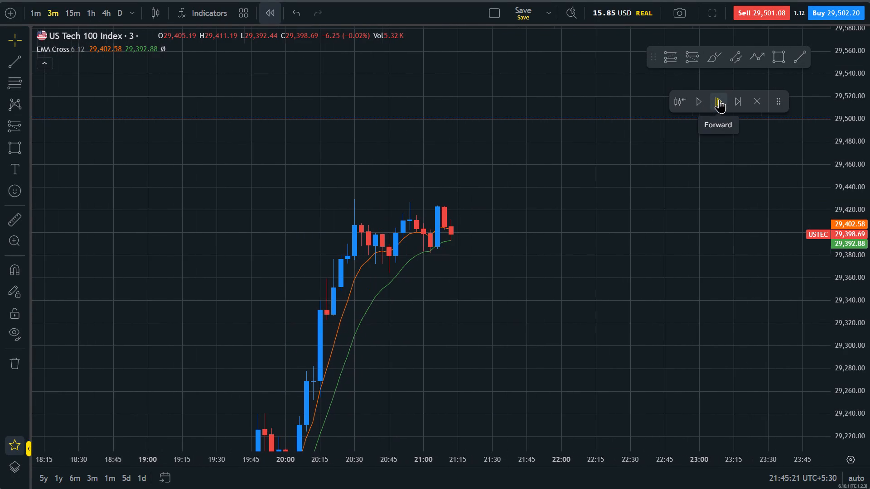
{"action": "triple_click", "coordinate": [719, 99]}
{"action": "triple_click", "coordinate": [719, 99]}
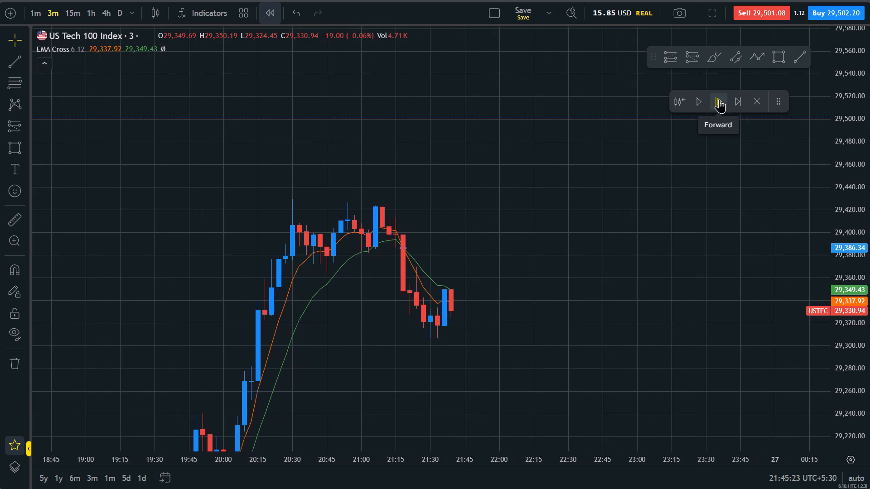
Draw a rectangle zone over the recent highs from 20:12 to about 01:51, between about 29,407 and 29,416.
{"action": "left_click_drag", "start_coordinate": [590, 352], "coordinate": [592, 189]}
{"action": "scroll", "coordinate": [592, 189], "scroll_direction": "down", "scroll_amount": 8}
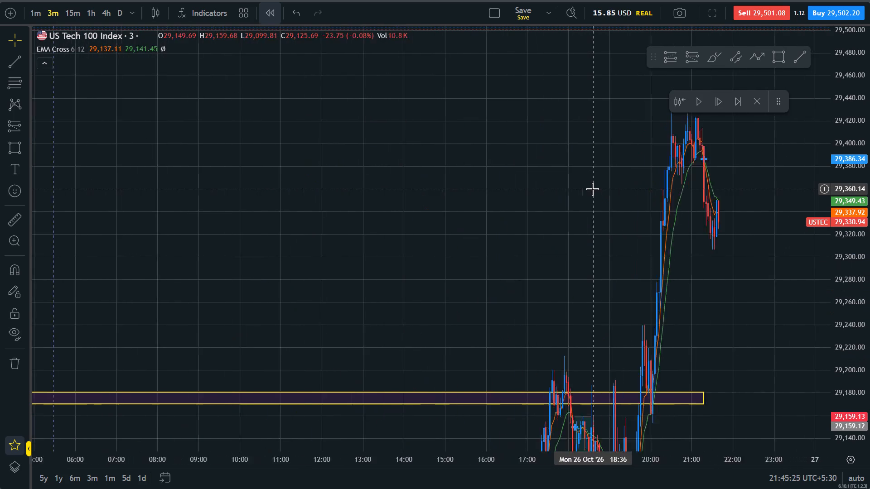
{"action": "scroll", "coordinate": [592, 189], "scroll_direction": "down", "scroll_amount": 8}
{"action": "left_click_drag", "start_coordinate": [869, 153], "coordinate": [869, 428]}
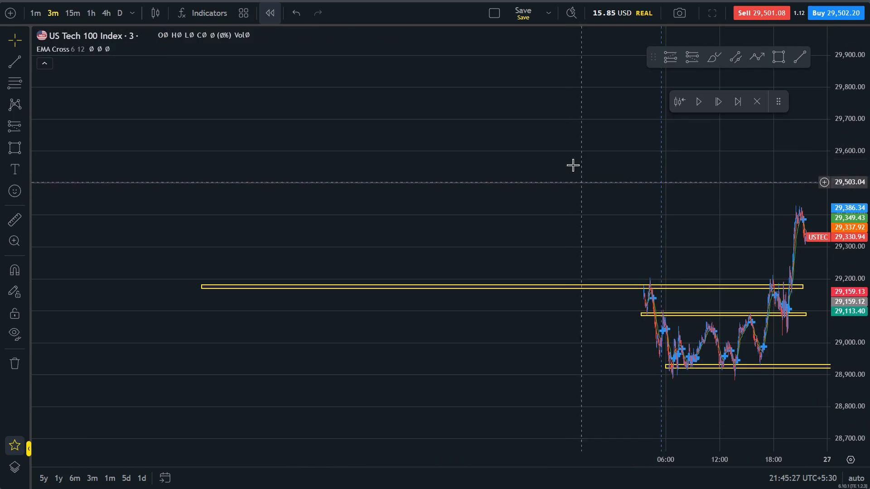
{"action": "scroll", "coordinate": [573, 165], "scroll_direction": "up", "scroll_amount": 15}
{"action": "left_click_drag", "start_coordinate": [869, 303], "coordinate": [839, 0]}
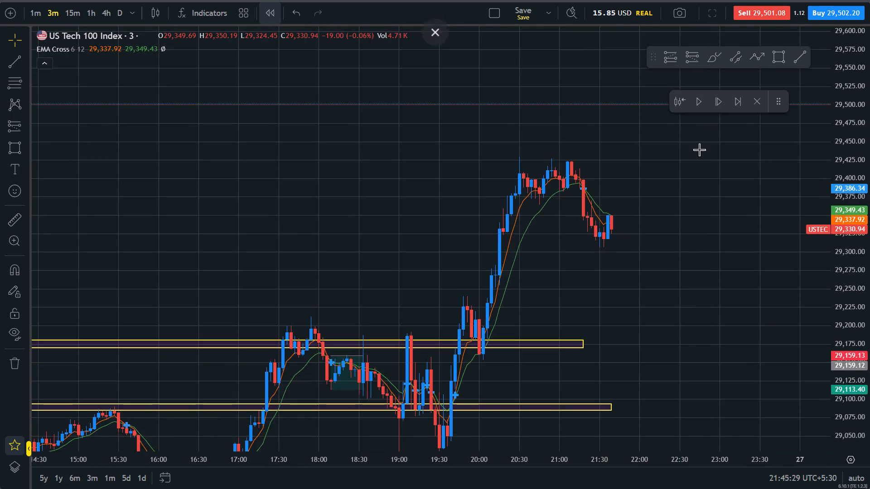
{"action": "left_click_drag", "start_coordinate": [692, 215], "coordinate": [672, 288]}
{"action": "left_click_drag", "start_coordinate": [869, 302], "coordinate": [843, 126]}
{"action": "left_click_drag", "start_coordinate": [700, 220], "coordinate": [552, 217]}
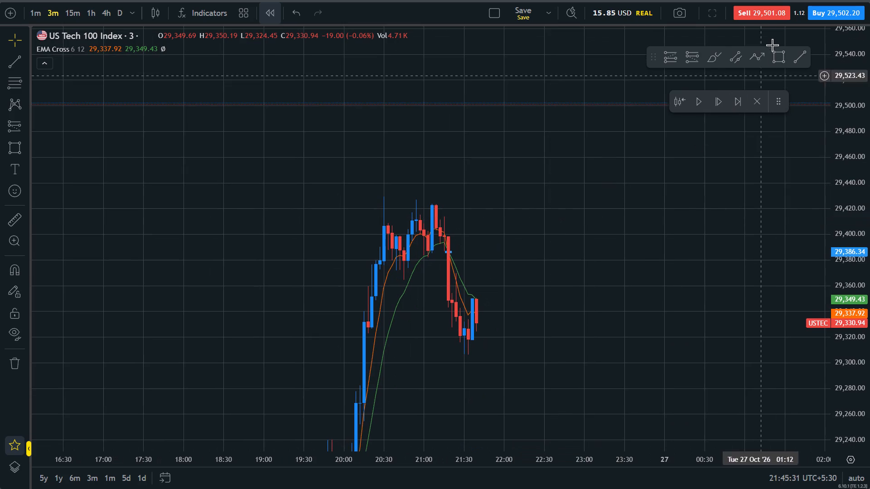
{"action": "left_click", "coordinate": [782, 57]}
{"action": "left_click", "coordinate": [362, 225]}
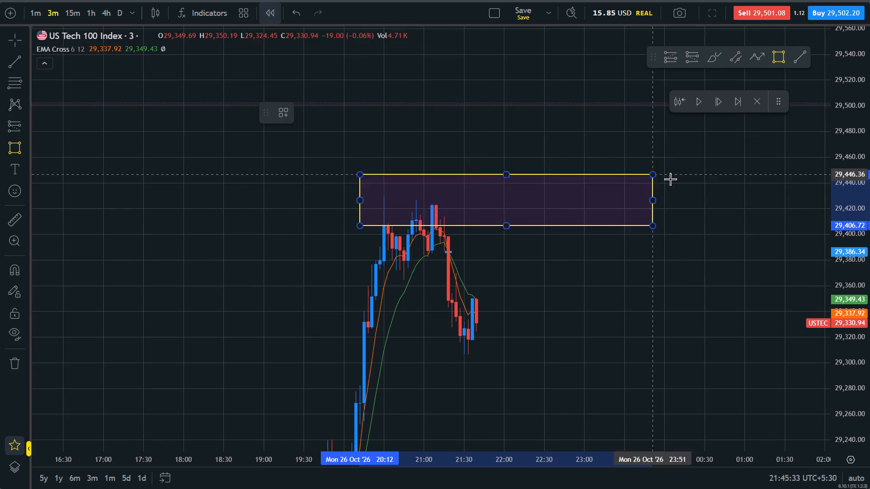
{"action": "left_click", "coordinate": [814, 214]}
Advance the bar replay candle by candle through the 23:03 candle.
{"action": "left_click_drag", "start_coordinate": [715, 309], "coordinate": [609, 225]}
{"action": "triple_click", "coordinate": [717, 99]}
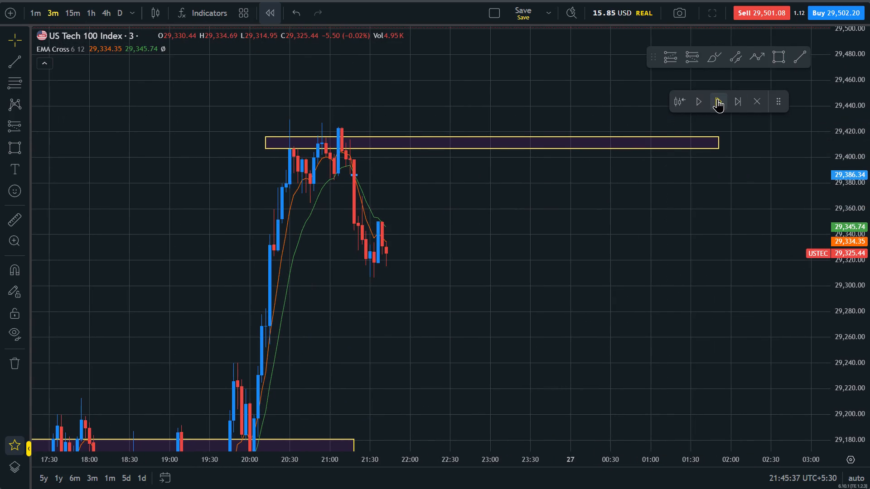
{"action": "triple_click", "coordinate": [717, 99]}
{"action": "triple_click", "coordinate": [717, 99]}
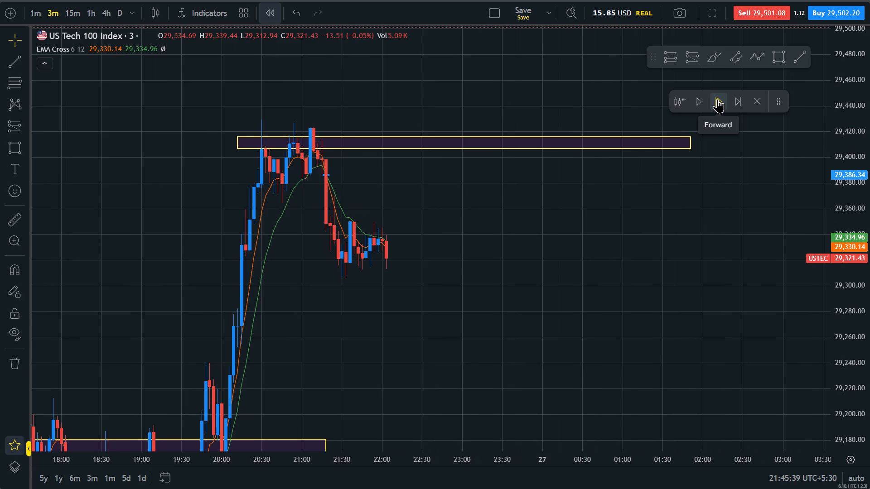
{"action": "triple_click", "coordinate": [717, 99]}
{"action": "triple_click", "coordinate": [717, 99]}
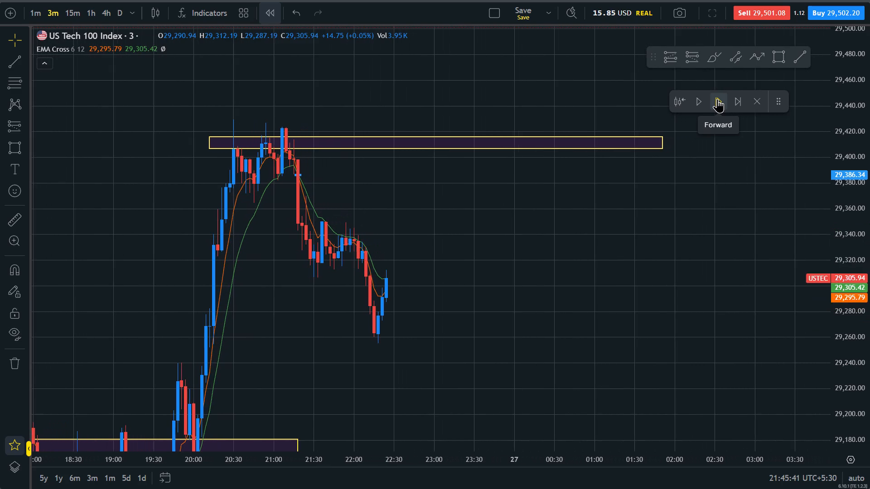
{"action": "triple_click", "coordinate": [717, 99]}
{"action": "triple_click", "coordinate": [717, 99]}
{"action": "triple_click", "coordinate": [717, 99]}
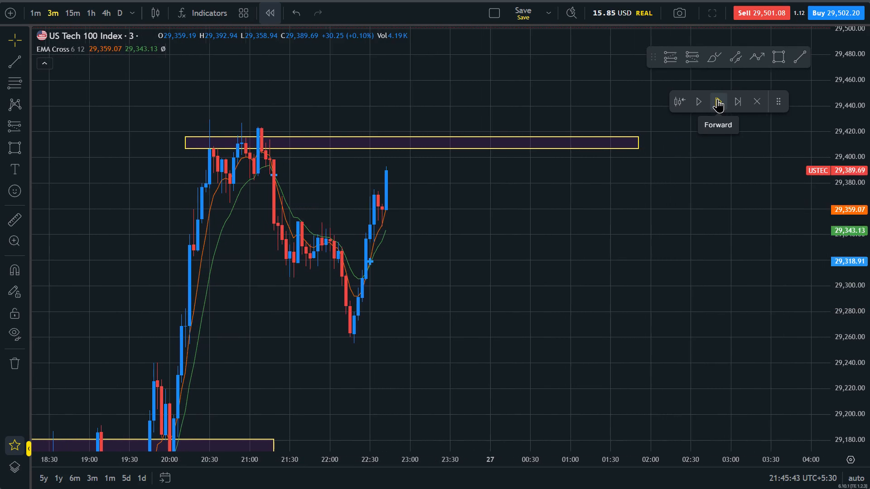
{"action": "triple_click", "coordinate": [717, 99]}
{"action": "left_click", "coordinate": [717, 99]}
{"action": "left_click", "coordinate": [717, 99]}
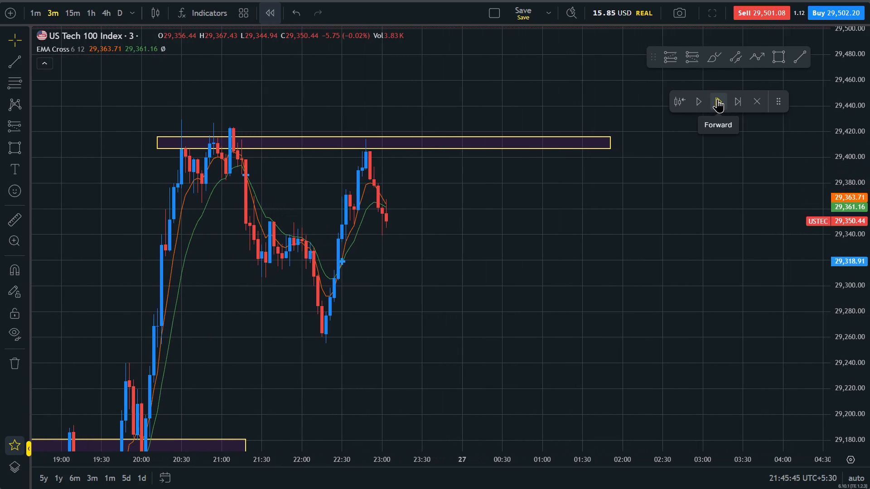
Advance the bar replay candle by candle through the 23:54 candle.
{"action": "triple_click", "coordinate": [717, 99]}
{"action": "triple_click", "coordinate": [717, 99]}
{"action": "left_click", "coordinate": [717, 99]}
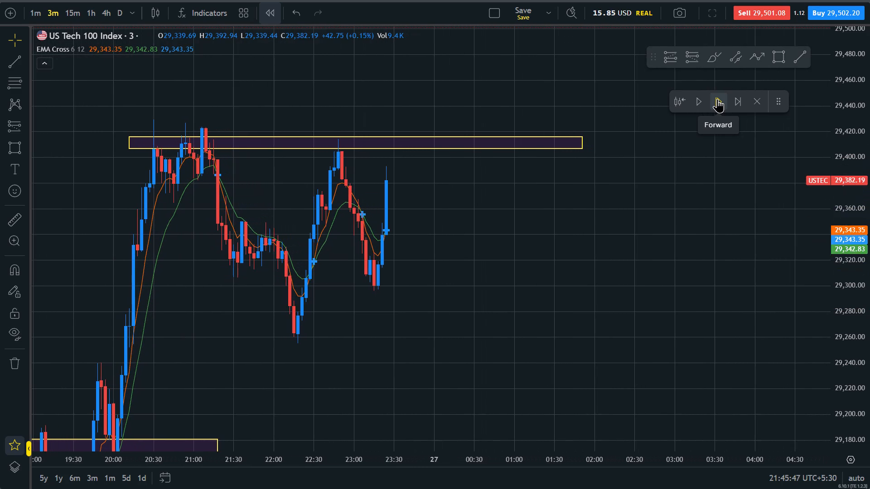
{"action": "left_click", "coordinate": [717, 99]}
{"action": "left_click", "coordinate": [717, 99]}
{"action": "left_click", "coordinate": [717, 99]}
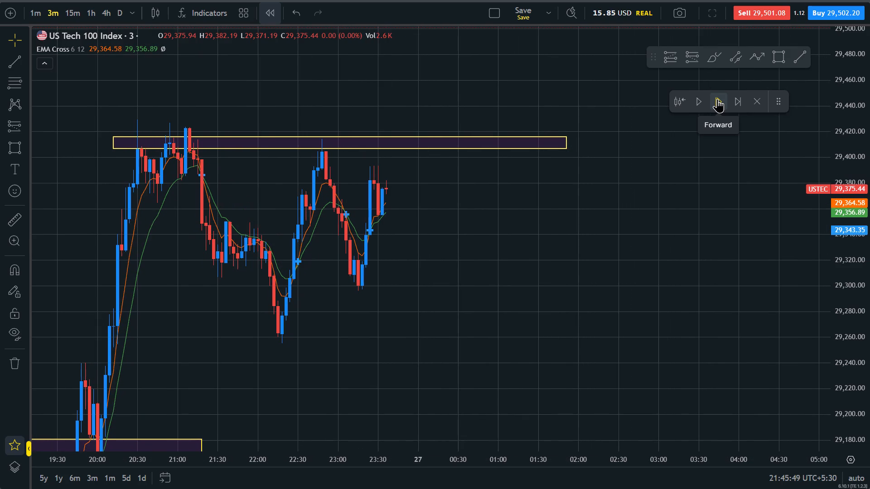
{"action": "left_click", "coordinate": [717, 99]}
{"action": "left_click", "coordinate": [717, 99]}
{"action": "left_click", "coordinate": [717, 99]}
{"action": "left_click", "coordinate": [717, 99]}
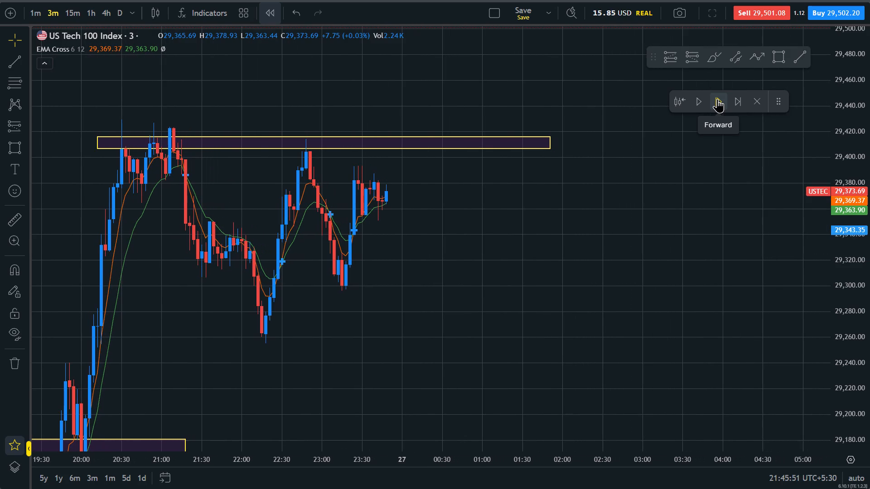
{"action": "left_click", "coordinate": [717, 99]}
{"action": "left_click", "coordinate": [717, 99]}
Draw a narrow rectangle zone from 20:12 to about 23:03, between about 29,309 and 29,312.
{"action": "left_click_drag", "start_coordinate": [869, 353], "coordinate": [844, 203]}
{"action": "left_click_drag", "start_coordinate": [538, 251], "coordinate": [721, 252]}
{"action": "left_click_drag", "start_coordinate": [851, 248], "coordinate": [855, 297]}
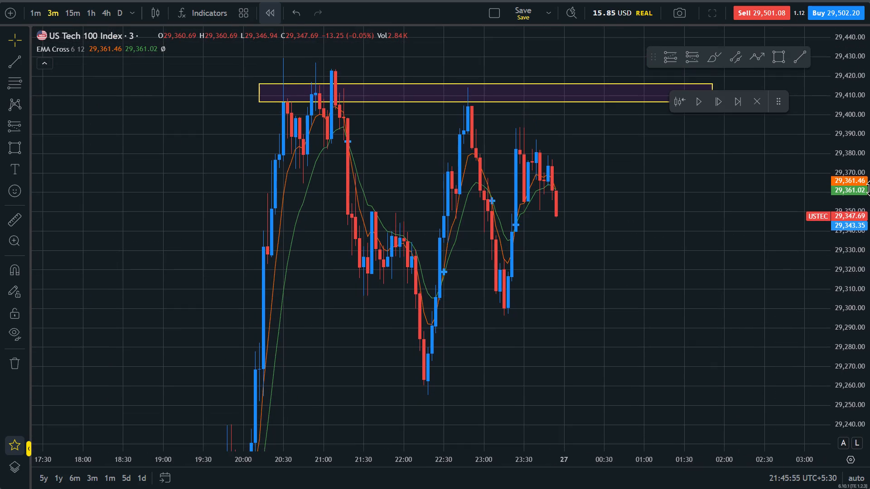
{"action": "left_click_drag", "start_coordinate": [869, 188], "coordinate": [858, 352]}
{"action": "scroll", "coordinate": [416, 269], "scroll_direction": "up", "scroll_amount": 1}
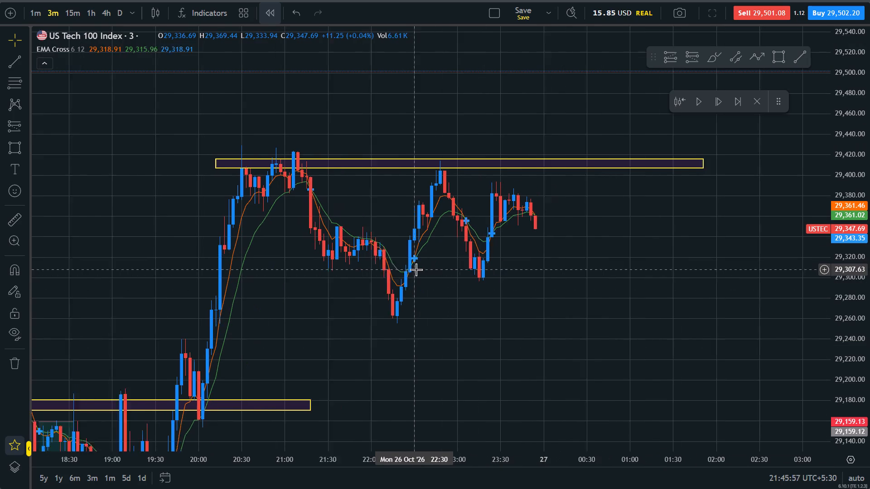
{"action": "scroll", "coordinate": [416, 269], "scroll_direction": "up", "scroll_amount": 1}
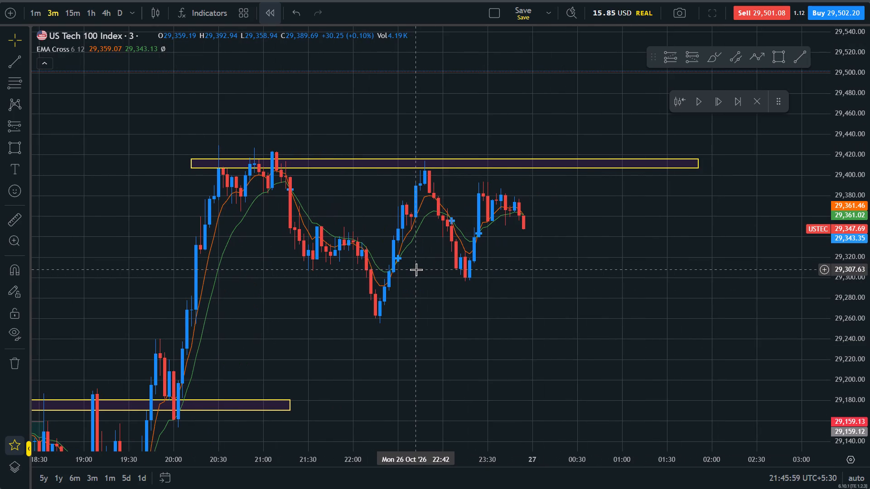
{"action": "scroll", "coordinate": [416, 269], "scroll_direction": "up", "scroll_amount": 1}
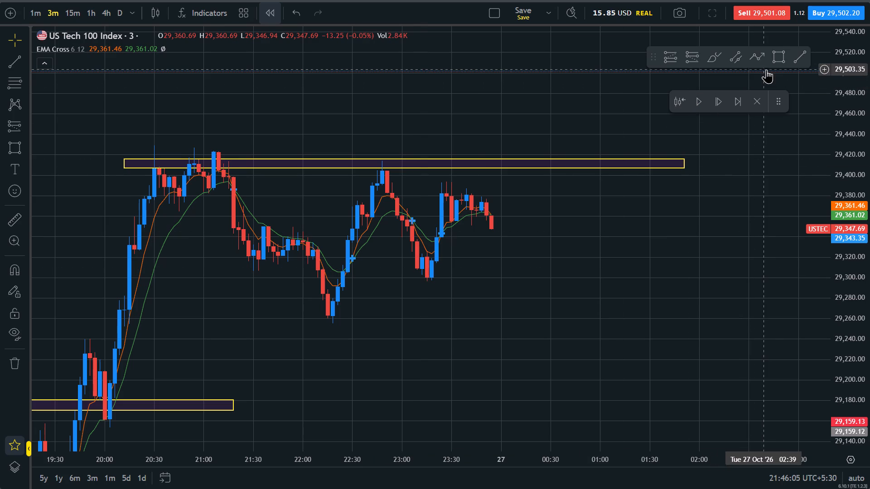
{"action": "left_click", "coordinate": [778, 63]}
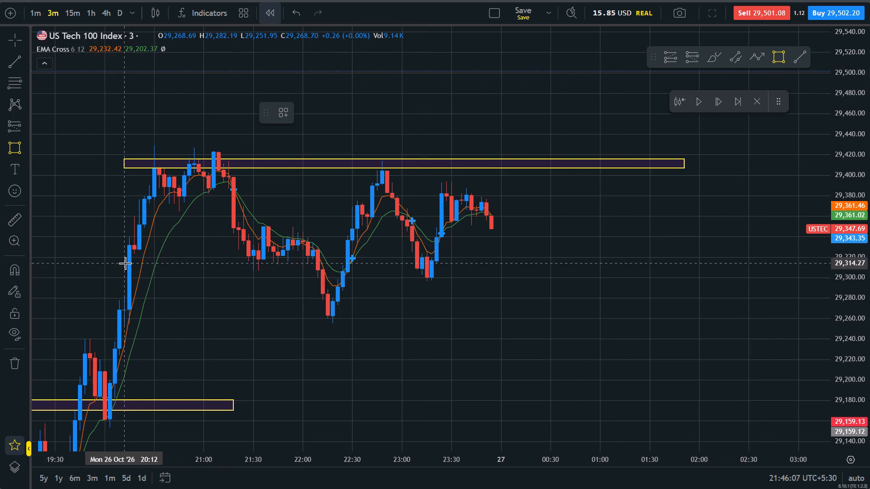
{"action": "left_click", "coordinate": [125, 268]}
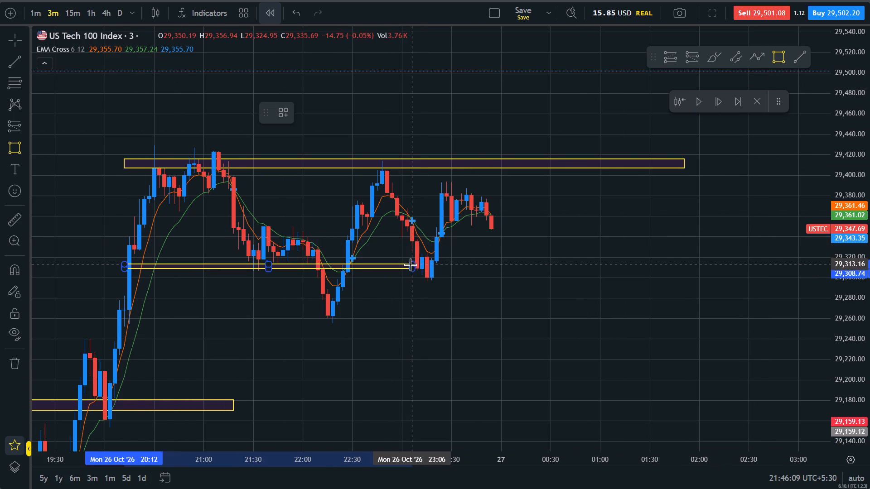
{"action": "left_click", "coordinate": [406, 265]}
{"action": "left_click", "coordinate": [380, 328]}
Place a long position at 22:27 with entry 29,310.66, stop 29,290.50 and target 29,414.05.
{"action": "scroll", "coordinate": [380, 328], "scroll_direction": "up", "scroll_amount": 2}
{"action": "scroll", "coordinate": [380, 328], "scroll_direction": "right", "scroll_amount": 1}
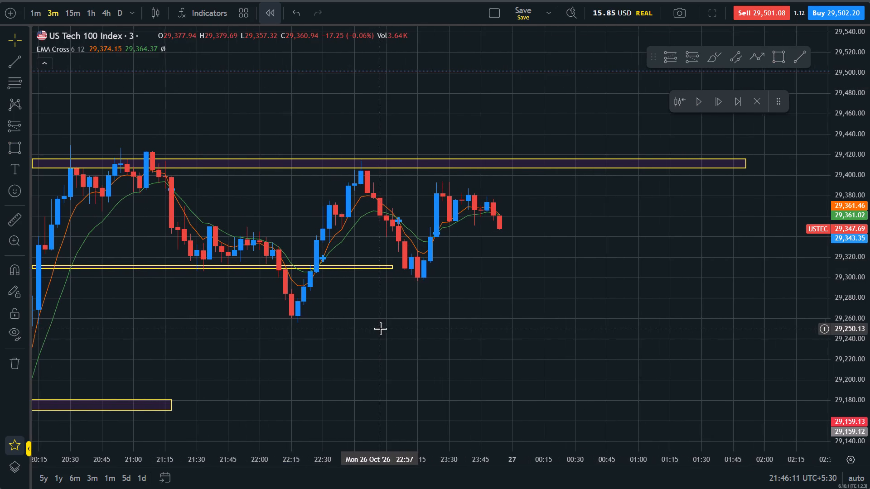
{"action": "left_click_drag", "start_coordinate": [869, 339], "coordinate": [836, 195]}
{"action": "left_click", "coordinate": [681, 62]}
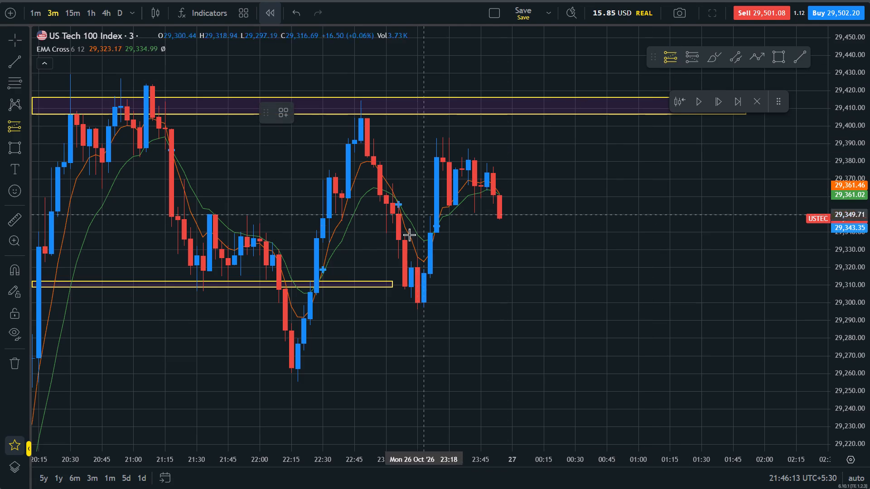
{"action": "left_click", "coordinate": [314, 284]}
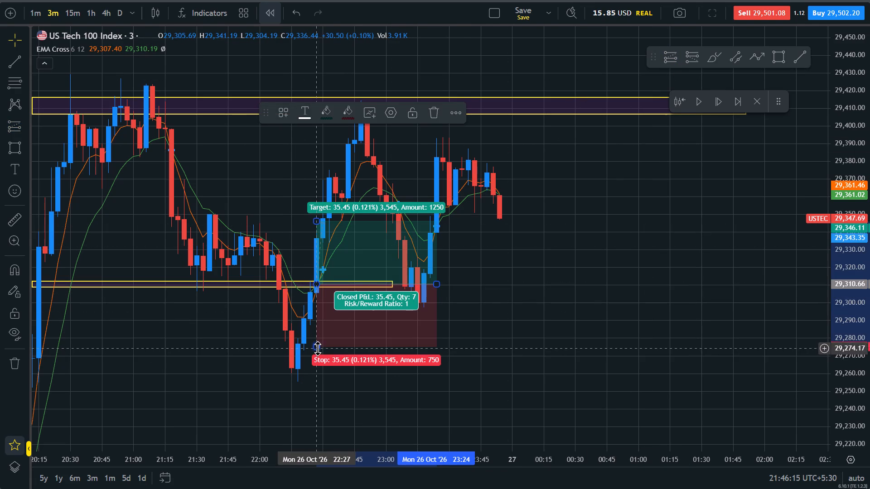
{"action": "left_click_drag", "start_coordinate": [318, 348], "coordinate": [320, 319]}
{"action": "left_click_drag", "start_coordinate": [389, 360], "coordinate": [400, 398]}
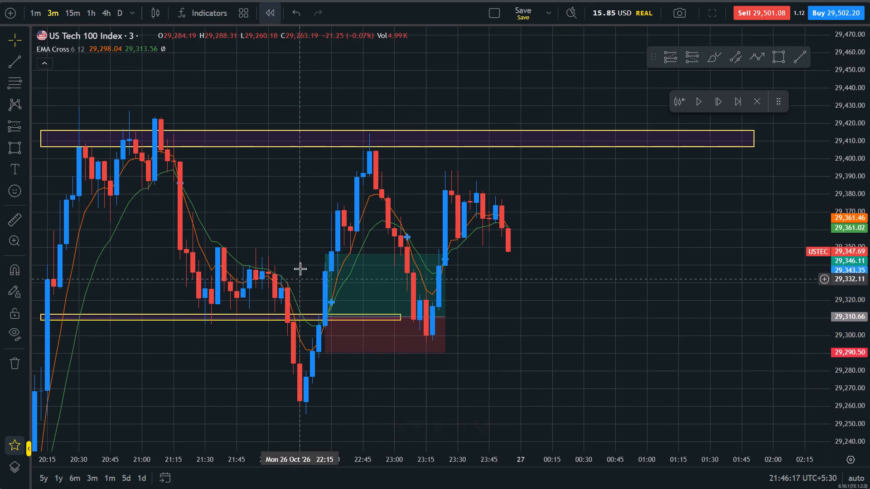
{"action": "left_click_drag", "start_coordinate": [324, 255], "coordinate": [352, 134]}
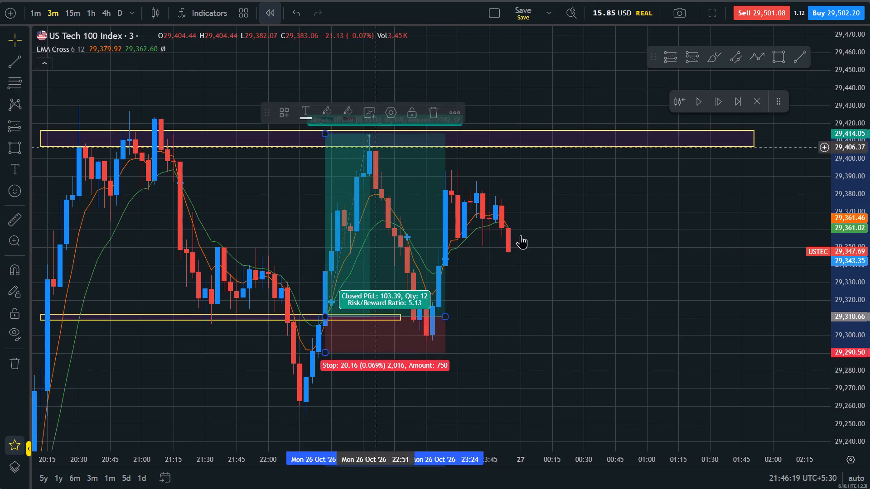
{"action": "left_click", "coordinate": [576, 284]}
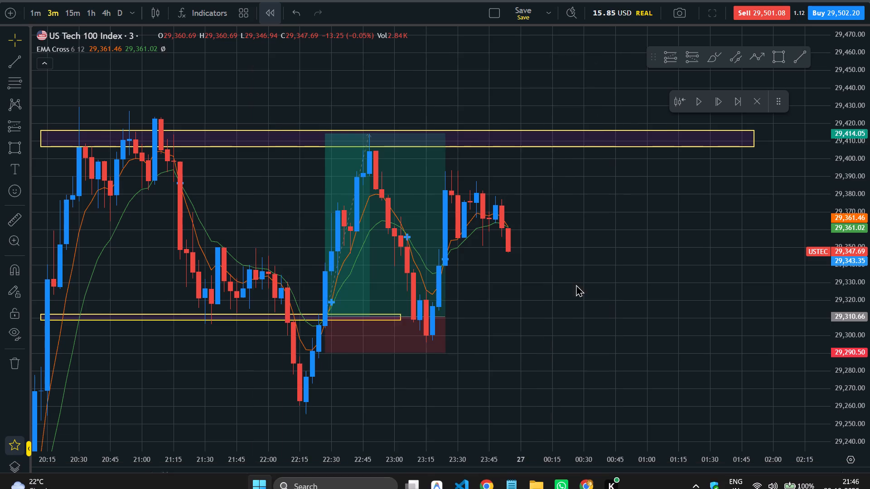
Shorten the long position so that it ends at about 22:51.
{"action": "left_click_drag", "start_coordinate": [581, 346], "coordinate": [510, 307]}
{"action": "left_click_drag", "start_coordinate": [386, 285], "coordinate": [316, 268]}
Extend the narrow lower zone to about 00:45 and raise its upper edge to about 29,313.
{"action": "left_click_drag", "start_coordinate": [530, 299], "coordinate": [606, 320]}
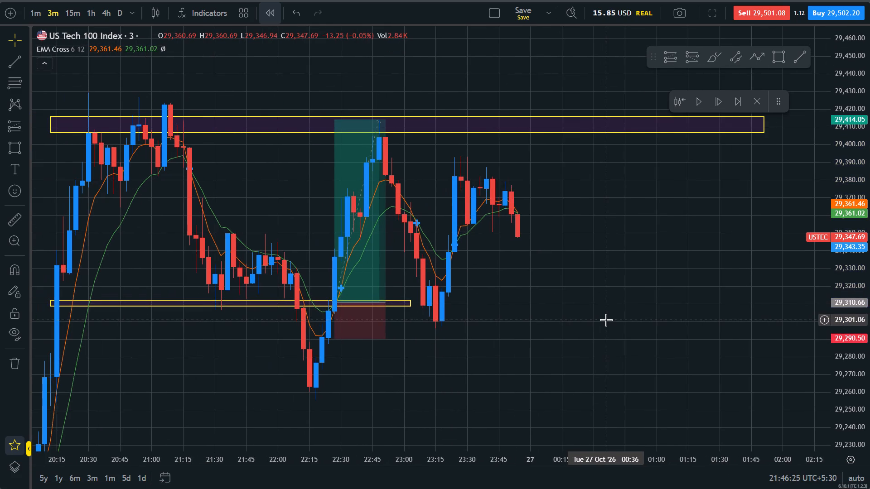
{"action": "scroll", "coordinate": [606, 320], "scroll_direction": "up", "scroll_amount": 1}
{"action": "left_click_drag", "start_coordinate": [380, 302], "coordinate": [579, 293]}
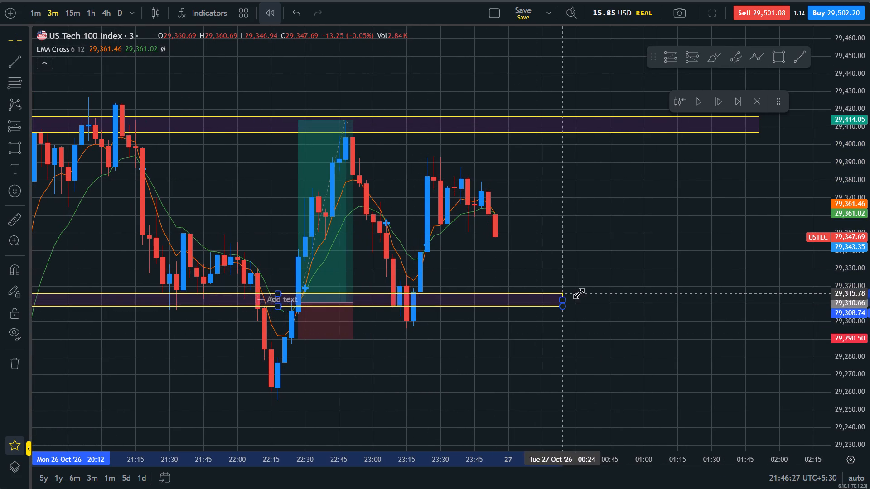
{"action": "left_click_drag", "start_coordinate": [579, 293], "coordinate": [611, 298]}
{"action": "left_click", "coordinate": [608, 252]}
Advance the bar replay candle by candle through the 00:12 candle.
{"action": "scroll", "coordinate": [608, 252], "scroll_direction": "down", "scroll_amount": 5}
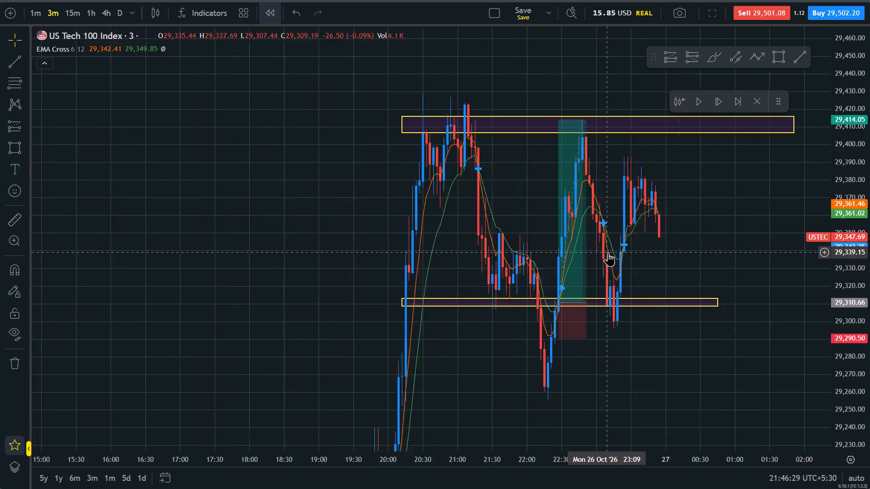
{"action": "scroll", "coordinate": [608, 252], "scroll_direction": "down", "scroll_amount": 1}
{"action": "left_click_drag", "start_coordinate": [869, 216], "coordinate": [869, 355]}
{"action": "scroll", "coordinate": [718, 228], "scroll_direction": "up", "scroll_amount": 5}
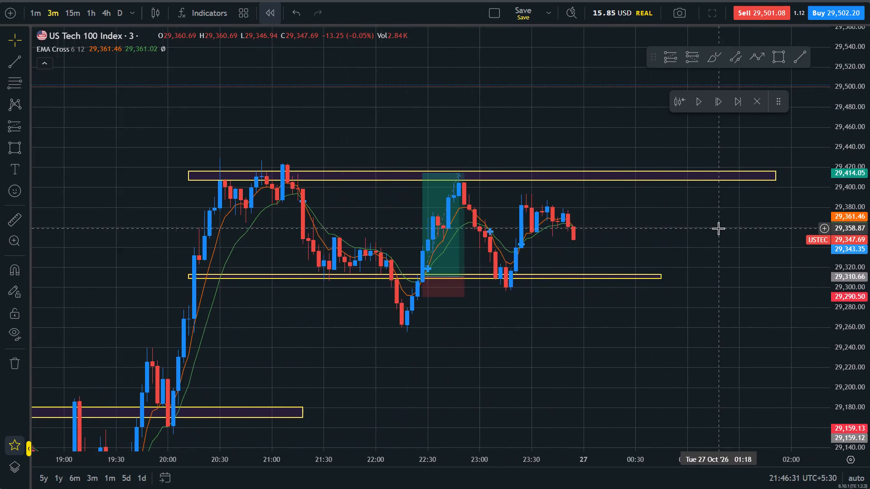
{"action": "left_click_drag", "start_coordinate": [662, 247], "coordinate": [608, 260]}
{"action": "triple_click", "coordinate": [719, 106]}
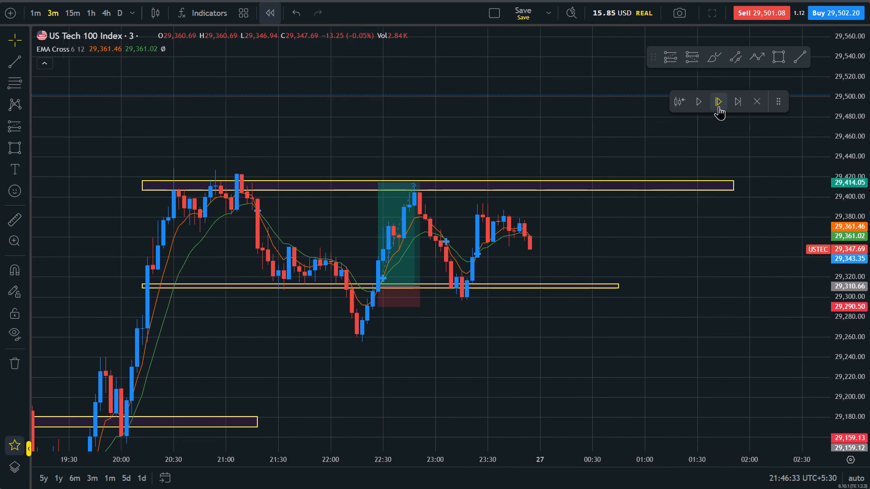
{"action": "double_click", "coordinate": [719, 106]}
{"action": "double_click", "coordinate": [719, 106]}
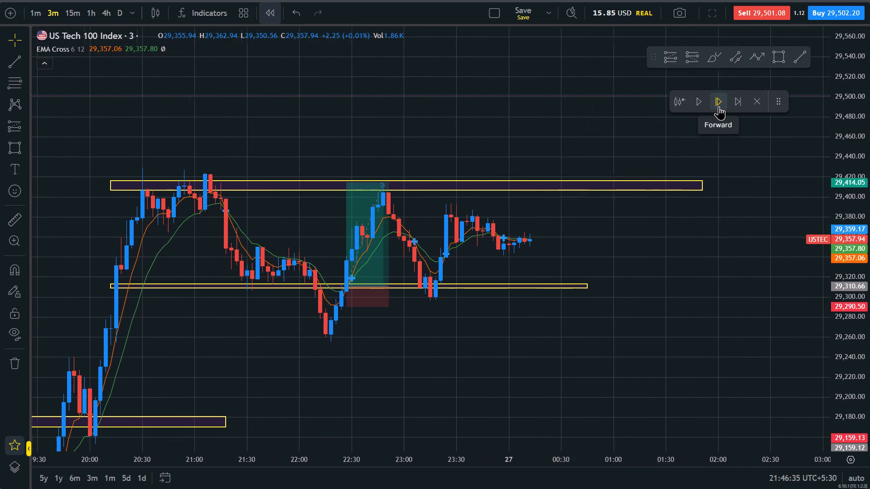
Advance the bar replay candle by candle through the 00:39 candle.
{"action": "left_click", "coordinate": [719, 106]}
{"action": "double_click", "coordinate": [719, 106]}
{"action": "left_click", "coordinate": [719, 106]}
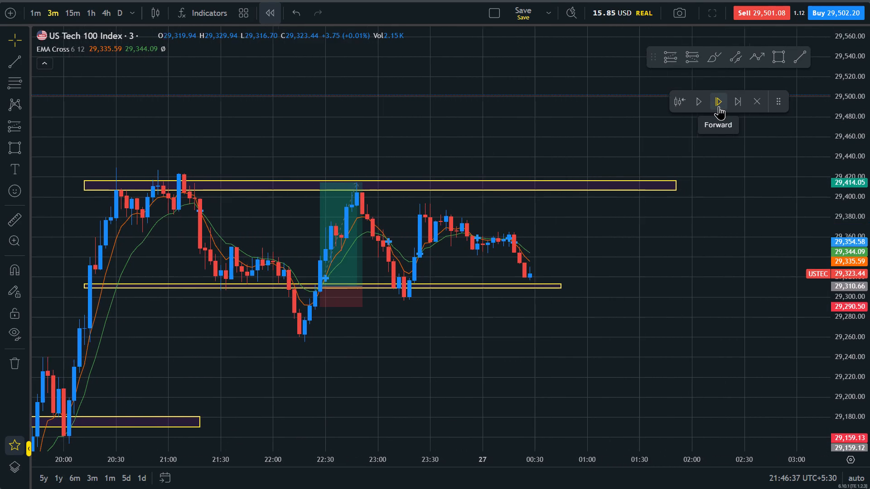
{"action": "left_click", "coordinate": [719, 106]}
{"action": "left_click", "coordinate": [719, 106]}
{"action": "left_click", "coordinate": [719, 106]}
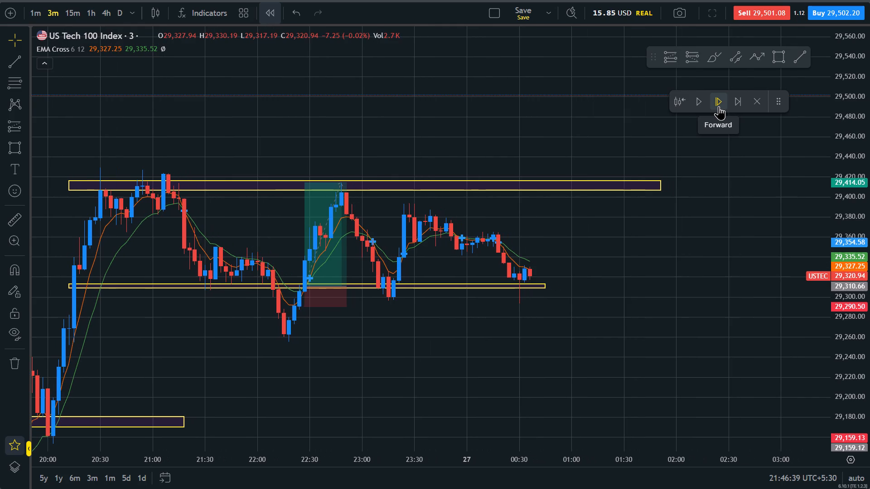
{"action": "left_click", "coordinate": [719, 106]}
Extend the lower zone to about 02:30 and raise its upper edge to about 29,316.
{"action": "left_click_drag", "start_coordinate": [627, 273], "coordinate": [592, 296]}
{"action": "left_click_drag", "start_coordinate": [512, 306], "coordinate": [688, 300]}
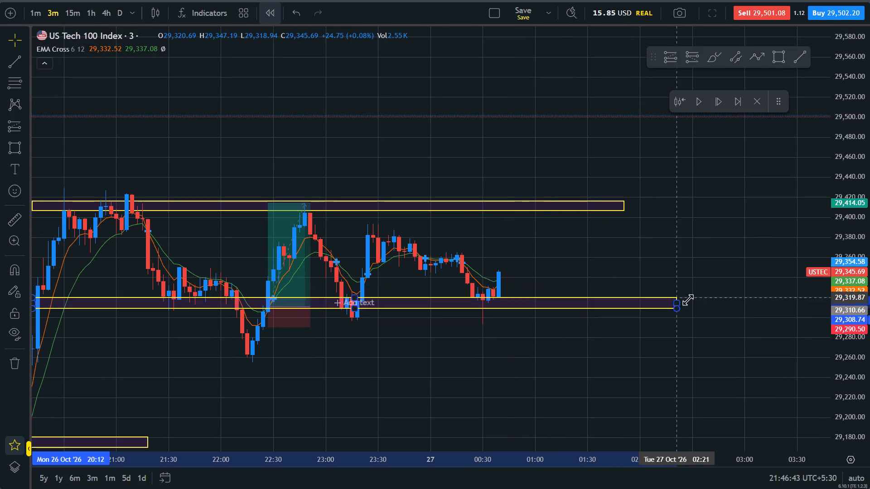
{"action": "left_click_drag", "start_coordinate": [688, 300], "coordinate": [695, 302]}
{"action": "left_click", "coordinate": [589, 288]}
Place a long position at 00:42 with entry 29,347.83, stop 29,329.61 and target 29,416.02.
{"action": "scroll", "coordinate": [589, 288], "scroll_direction": "down", "scroll_amount": 3}
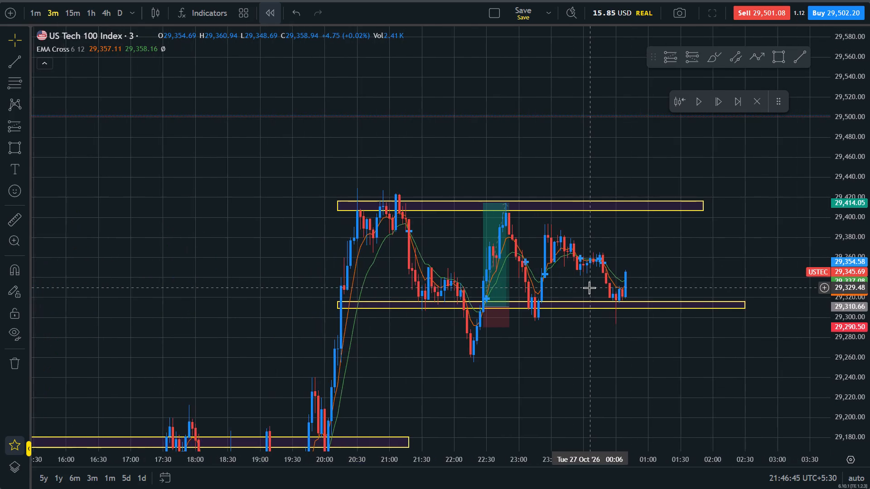
{"action": "scroll", "coordinate": [589, 288], "scroll_direction": "down", "scroll_amount": 1}
{"action": "scroll", "coordinate": [589, 288], "scroll_direction": "up", "scroll_amount": 3}
{"action": "left_click_drag", "start_coordinate": [869, 356], "coordinate": [834, 211]}
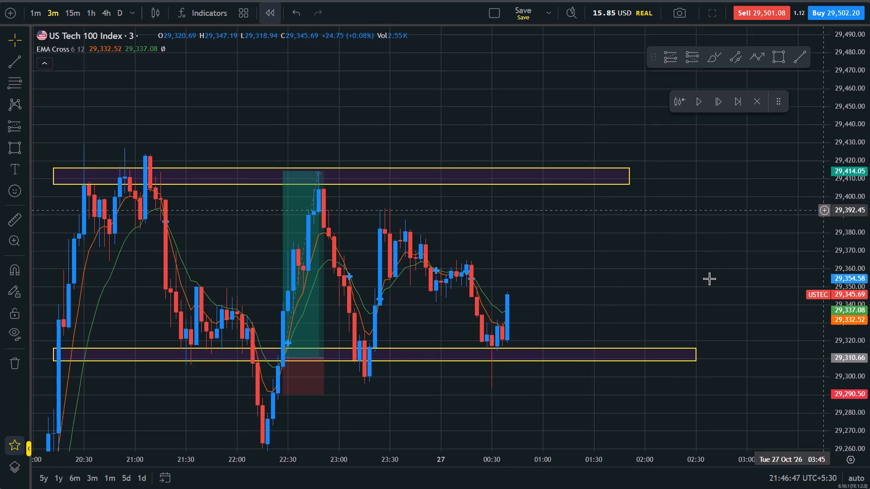
{"action": "left_click_drag", "start_coordinate": [695, 290], "coordinate": [637, 296]}
{"action": "left_click", "coordinate": [664, 52]}
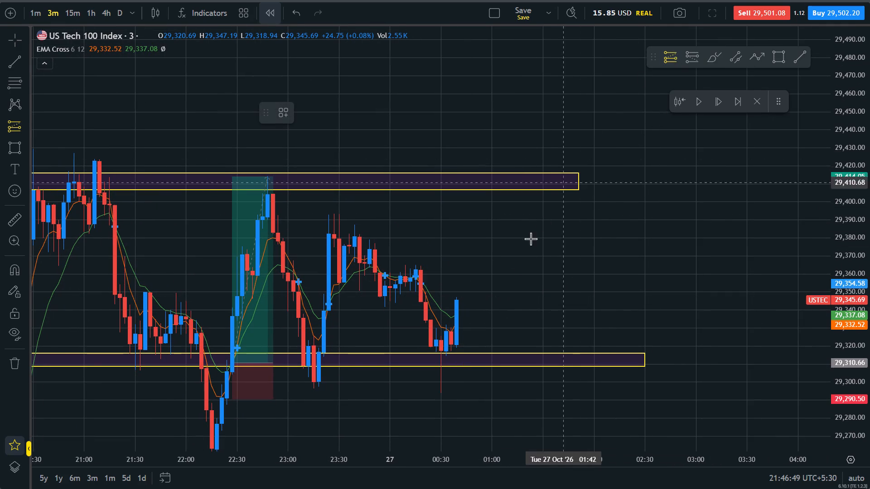
{"action": "left_click", "coordinate": [460, 296]}
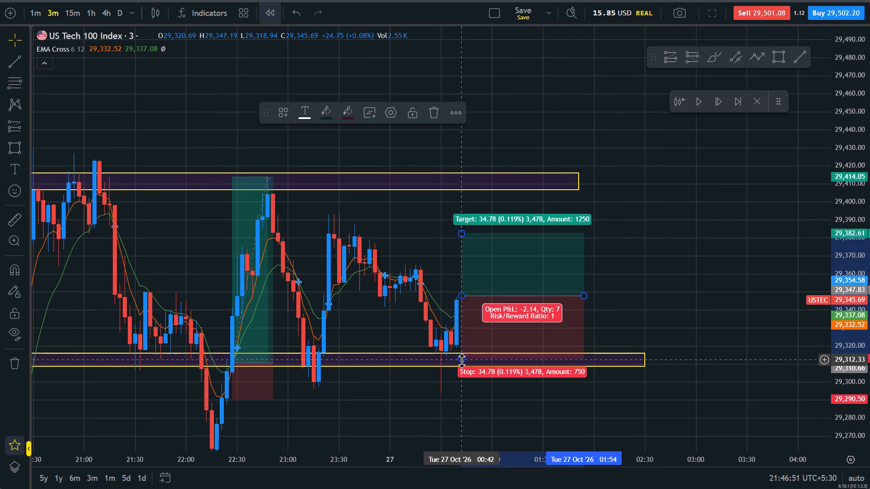
{"action": "left_click_drag", "start_coordinate": [462, 357], "coordinate": [471, 328]}
{"action": "left_click", "coordinate": [654, 278]}
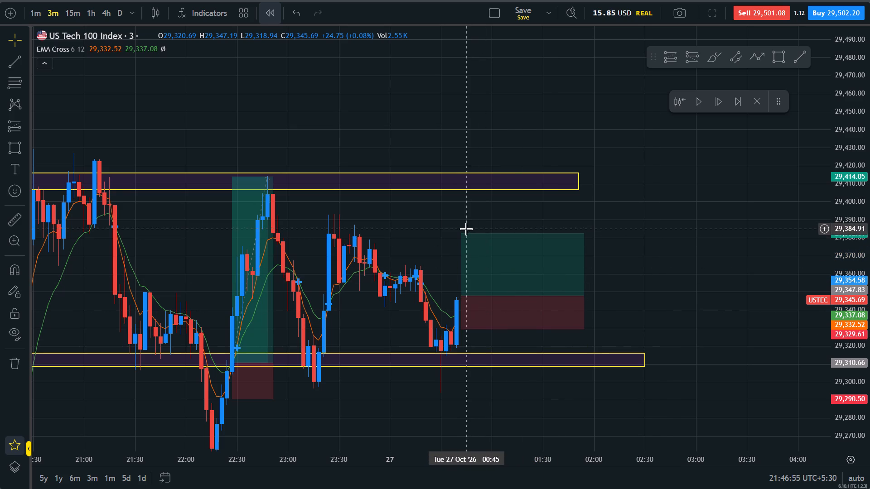
{"action": "left_click_drag", "start_coordinate": [464, 235], "coordinate": [458, 173]}
{"action": "left_click", "coordinate": [681, 221]}
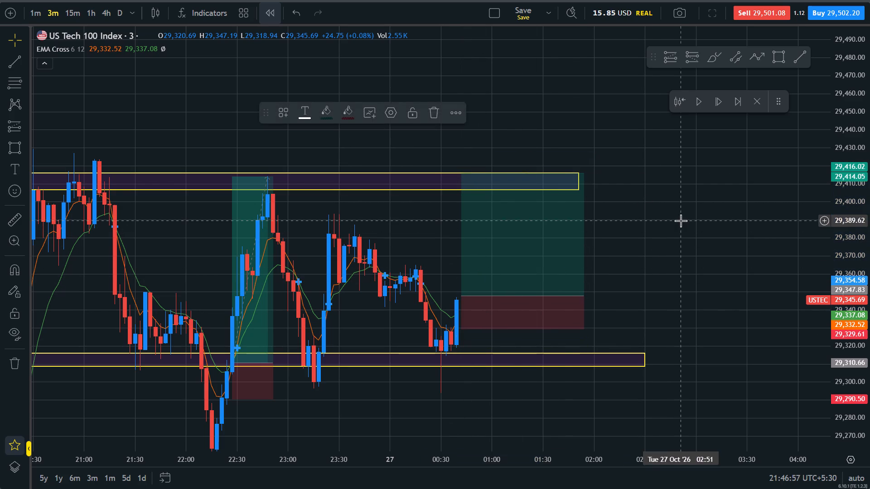
Advance the bar replay candle by candle through the 01:00 candle.
{"action": "left_click", "coordinate": [715, 101]}
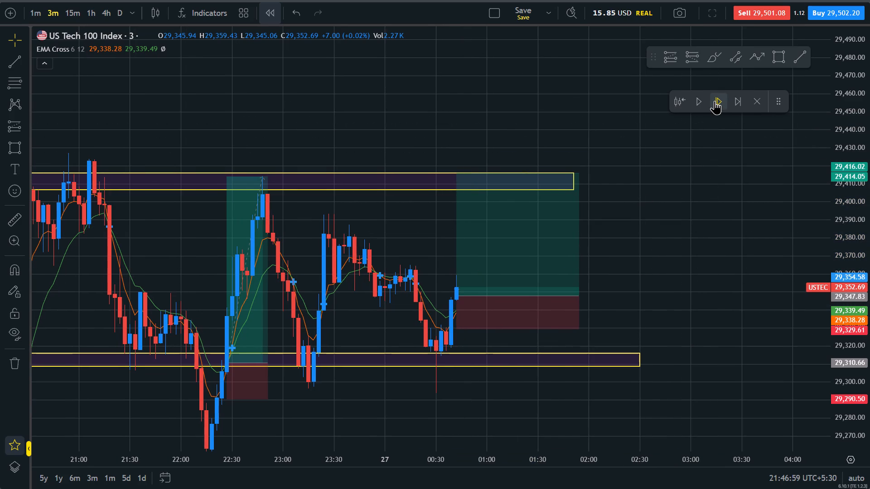
{"action": "left_click", "coordinate": [715, 101]}
{"action": "left_click", "coordinate": [715, 101]}
{"action": "left_click", "coordinate": [715, 101]}
{"action": "left_click", "coordinate": [715, 101]}
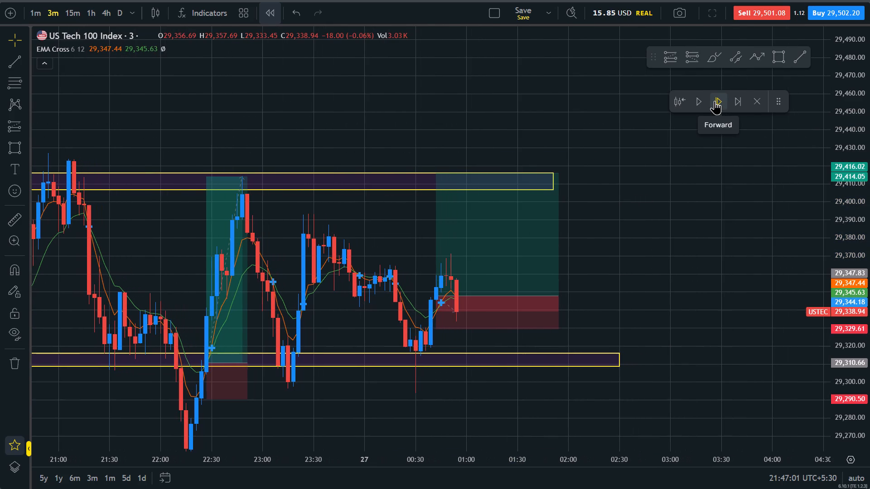
{"action": "left_click", "coordinate": [715, 101]}
{"action": "left_click", "coordinate": [715, 101]}
{"action": "left_click", "coordinate": [684, 292]}
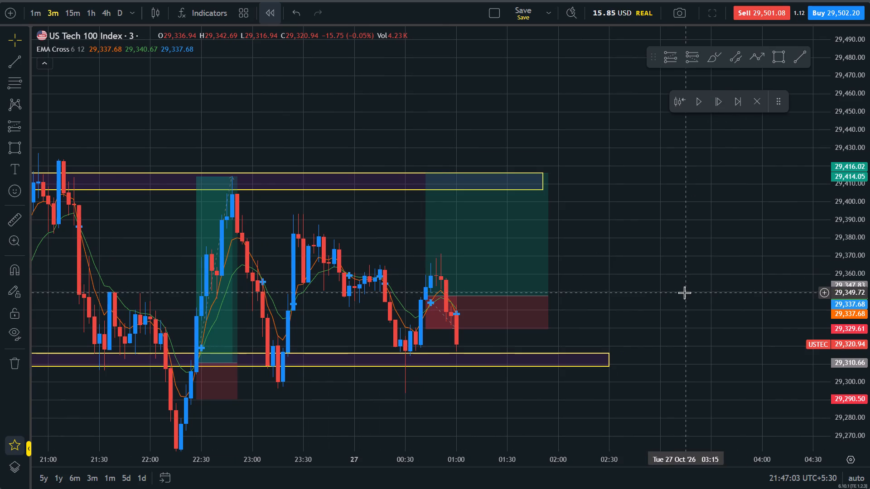
Collapse the 00:42 long position's target to 29,347.84 at its entry and shorten the position to end at about 01:03.
{"action": "left_click", "coordinate": [577, 333]}
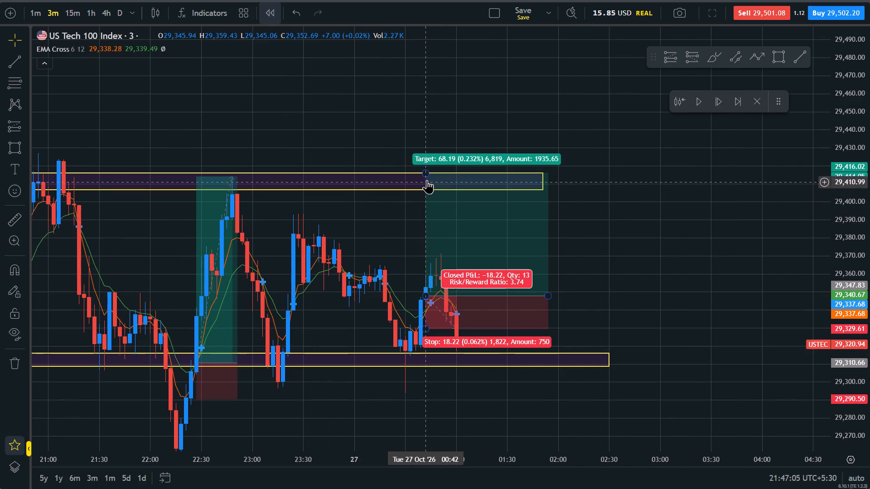
{"action": "left_click_drag", "start_coordinate": [426, 173], "coordinate": [433, 314]}
{"action": "left_click_drag", "start_coordinate": [547, 297], "coordinate": [462, 307]}
{"action": "left_click", "coordinate": [544, 331]}
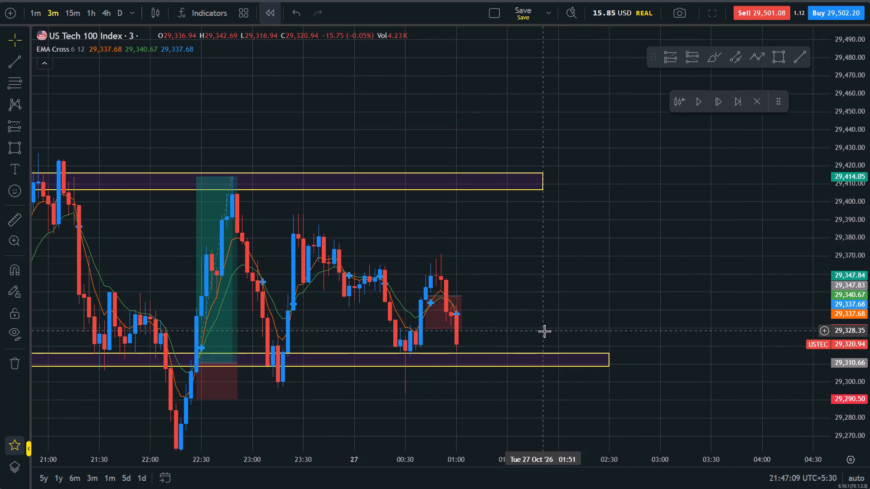
Advance the bar replay candle by candle through the 01:18 candle.
{"action": "scroll", "coordinate": [544, 331], "scroll_direction": "down", "scroll_amount": 5}
{"action": "scroll", "coordinate": [544, 331], "scroll_direction": "up", "scroll_amount": 6}
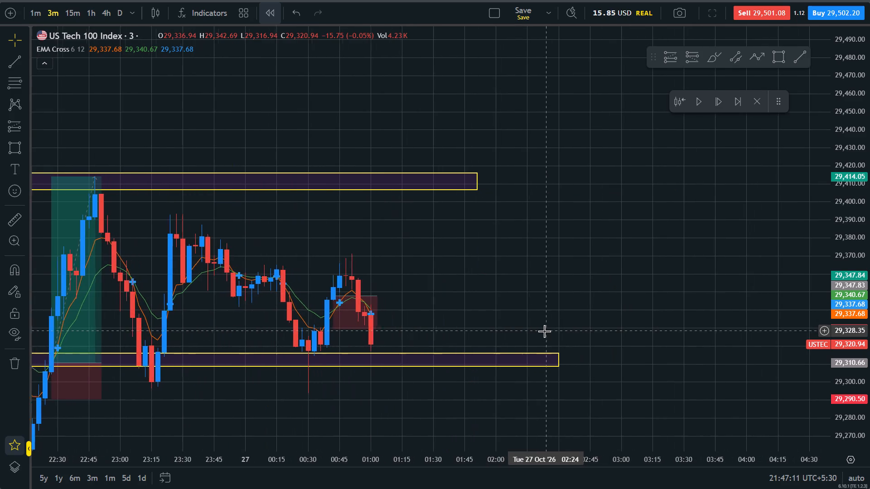
{"action": "left_click_drag", "start_coordinate": [422, 320], "coordinate": [602, 286]}
{"action": "left_click", "coordinate": [720, 103]}
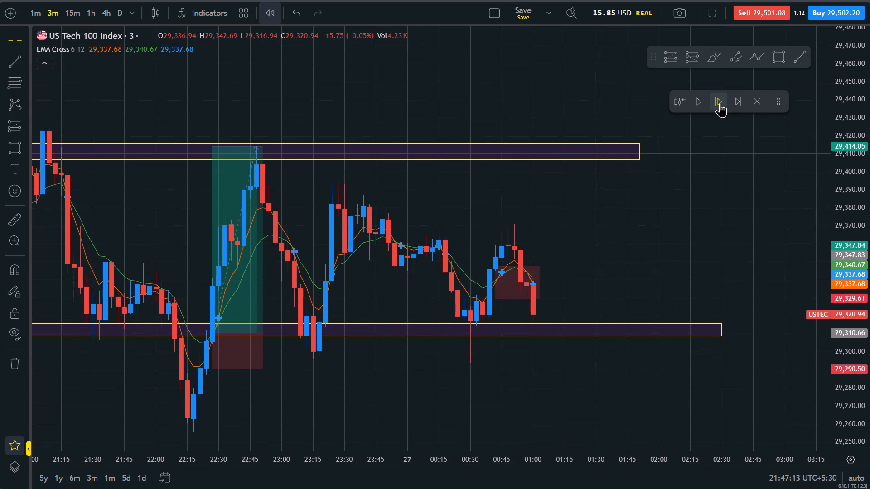
{"action": "left_click", "coordinate": [720, 105]}
{"action": "left_click", "coordinate": [650, 255]}
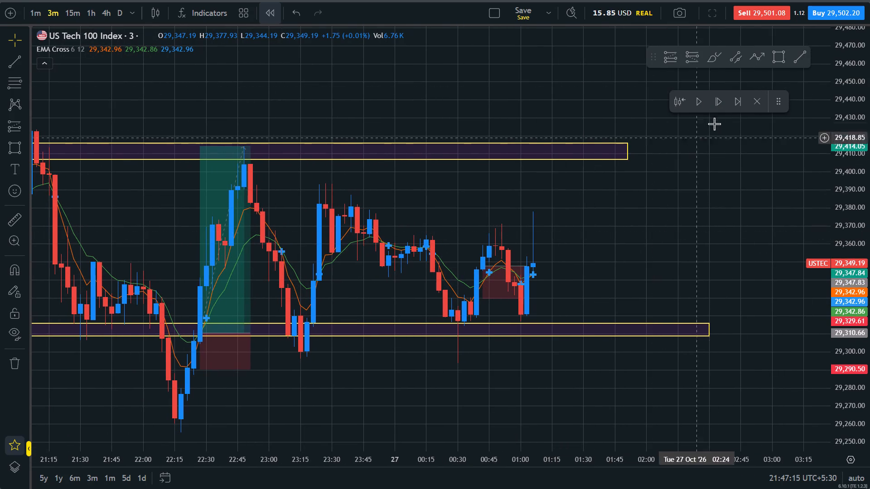
{"action": "left_click", "coordinate": [719, 103]}
{"action": "left_click", "coordinate": [719, 103]}
{"action": "left_click", "coordinate": [719, 103]}
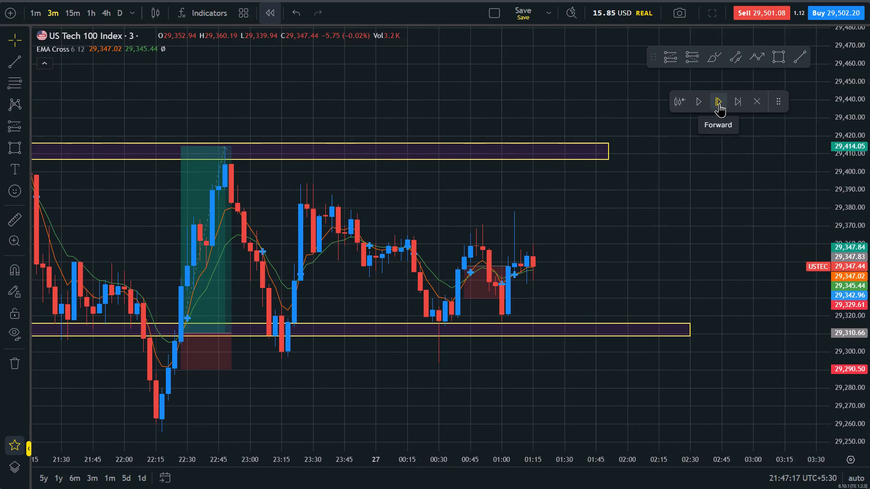
{"action": "left_click", "coordinate": [719, 103]}
Advance the bar replay by one candle to 01:21.
{"action": "left_click_drag", "start_coordinate": [685, 262], "coordinate": [606, 224]}
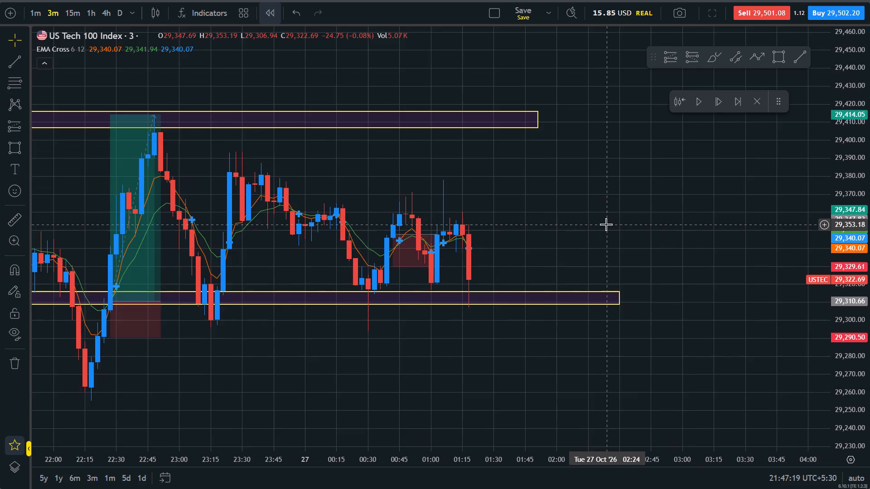
{"action": "scroll", "coordinate": [606, 224], "scroll_direction": "down", "scroll_amount": 3}
{"action": "left_click_drag", "start_coordinate": [869, 233], "coordinate": [869, 324]}
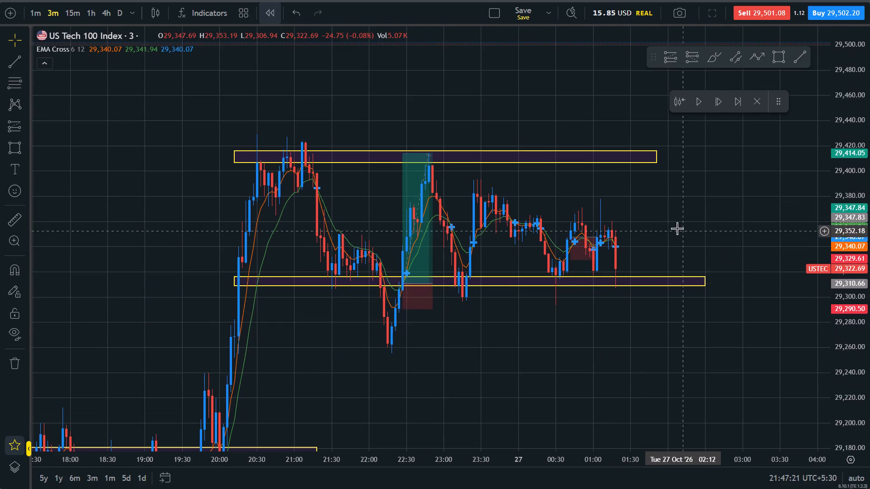
{"action": "left_click_drag", "start_coordinate": [679, 240], "coordinate": [680, 251]}
{"action": "scroll", "coordinate": [680, 251], "scroll_direction": "up", "scroll_amount": 3}
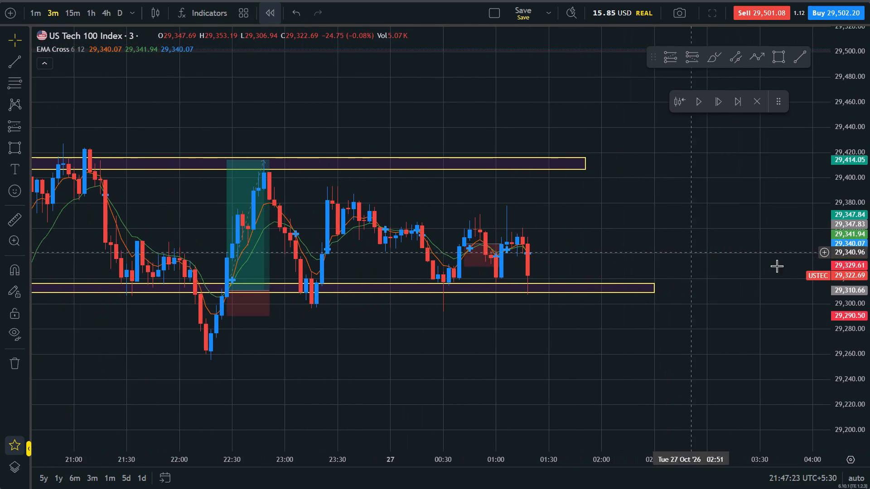
{"action": "left_click_drag", "start_coordinate": [869, 321], "coordinate": [817, 177]}
{"action": "left_click_drag", "start_coordinate": [634, 210], "coordinate": [674, 249]}
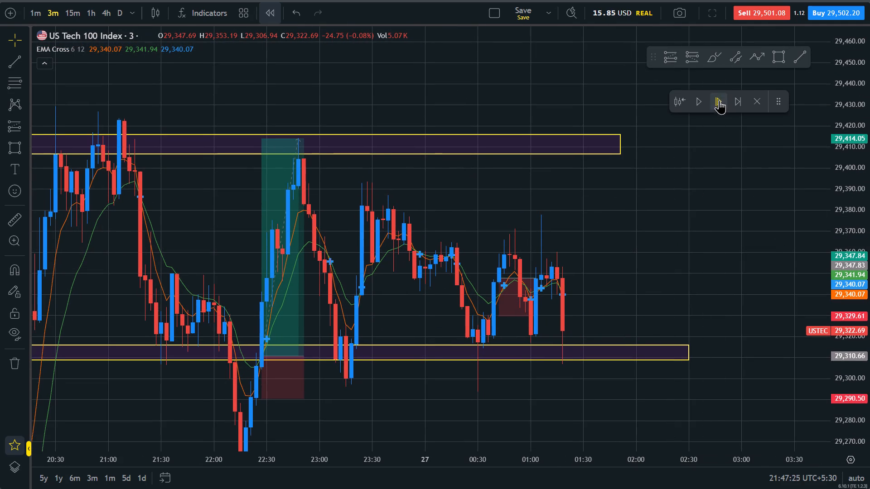
{"action": "left_click", "coordinate": [719, 103]}
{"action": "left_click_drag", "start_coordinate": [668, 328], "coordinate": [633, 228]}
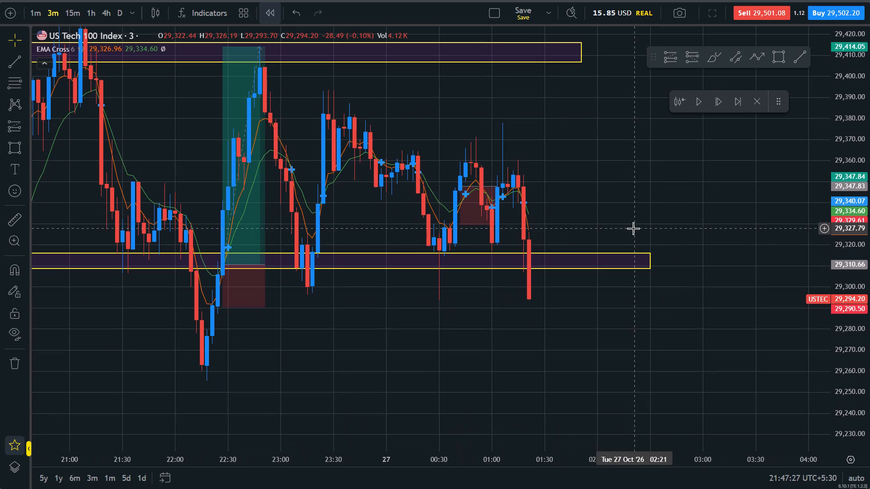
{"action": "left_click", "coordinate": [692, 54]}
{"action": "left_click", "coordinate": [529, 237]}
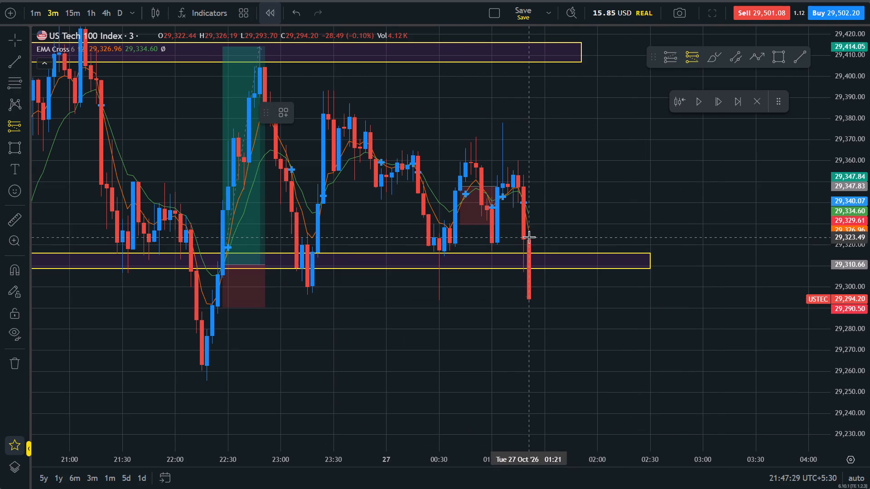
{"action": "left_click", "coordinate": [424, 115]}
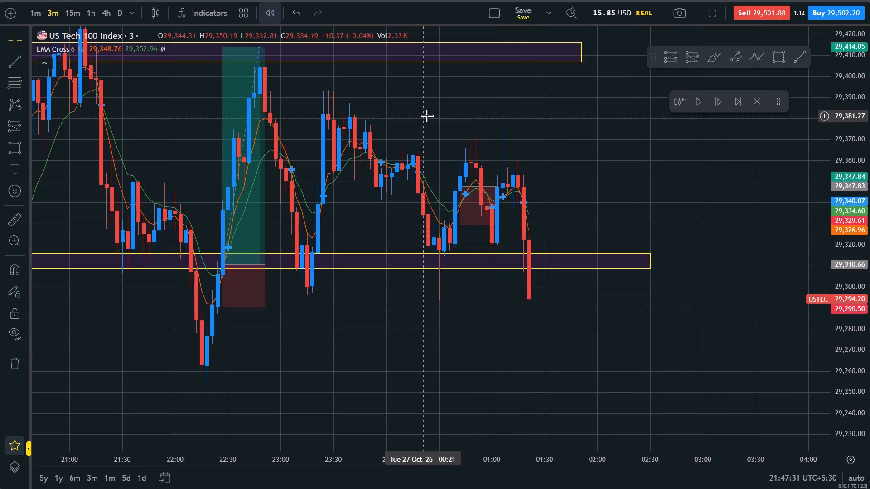
Advance the bar replay candle by candle through the 01:48 candle.
{"action": "scroll", "coordinate": [682, 218], "scroll_direction": "down", "scroll_amount": 2}
{"action": "left_click_drag", "start_coordinate": [869, 218], "coordinate": [869, 319]}
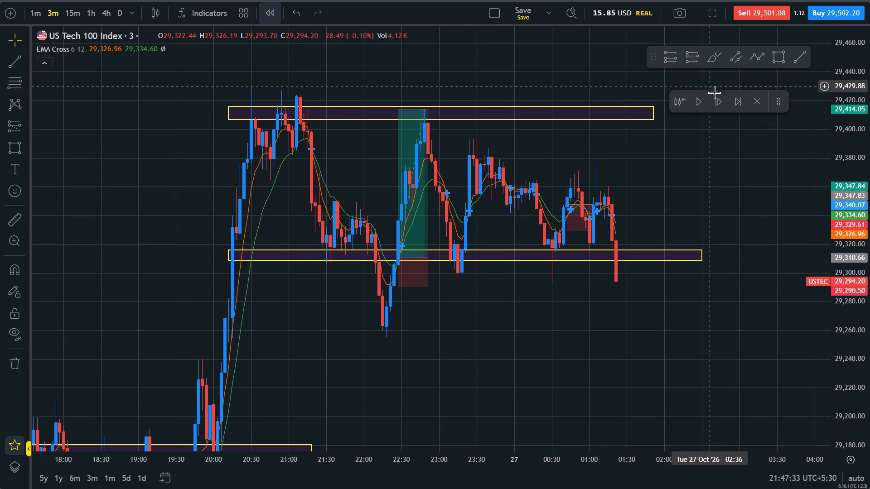
{"action": "triple_click", "coordinate": [722, 105]}
{"action": "double_click", "coordinate": [722, 105]}
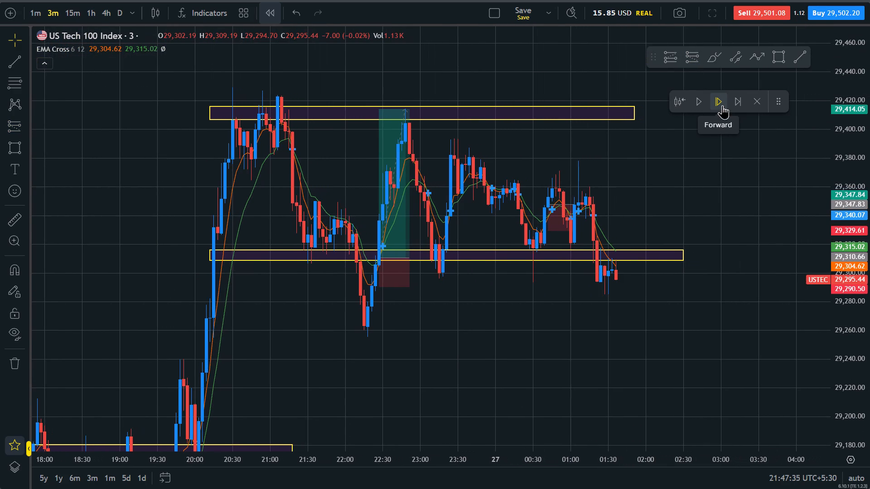
{"action": "left_click", "coordinate": [722, 105]}
{"action": "left_click", "coordinate": [722, 105]}
{"action": "left_click", "coordinate": [722, 105]}
{"action": "left_click", "coordinate": [722, 105]}
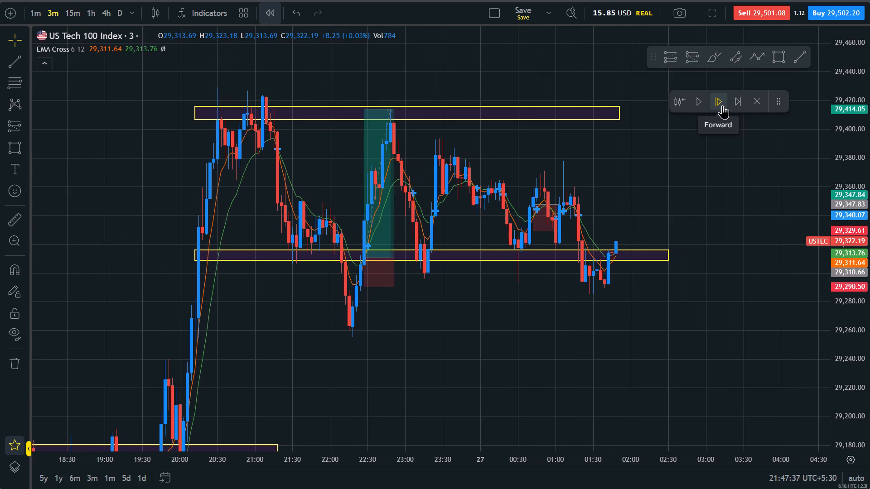
Place a long position at 01:51 with entry 29,323.47, stop 29,311.75 and target 29,409.97.
{"action": "scroll", "coordinate": [696, 239], "scroll_direction": "up", "scroll_amount": 1}
{"action": "left_click_drag", "start_coordinate": [869, 321], "coordinate": [794, 149]}
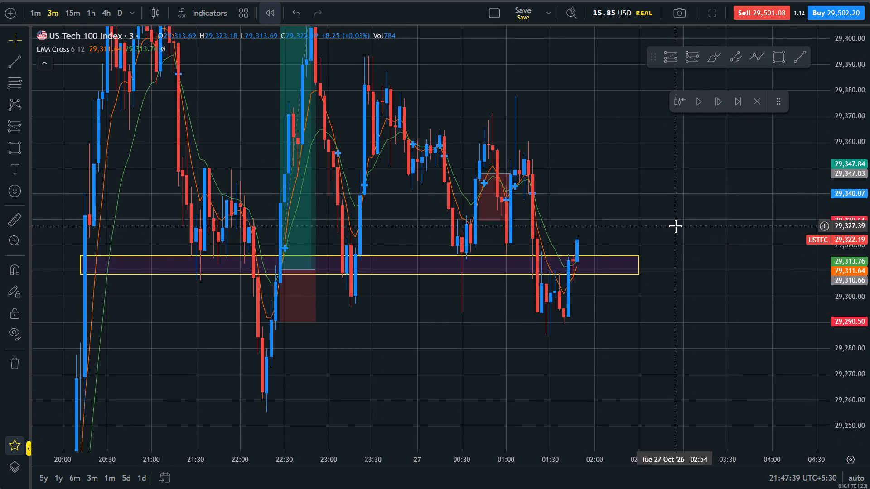
{"action": "scroll", "coordinate": [675, 226], "scroll_direction": "up", "scroll_amount": 1}
{"action": "left_click_drag", "start_coordinate": [599, 195], "coordinate": [610, 306]}
{"action": "left_click_drag", "start_coordinate": [869, 192], "coordinate": [869, 298]}
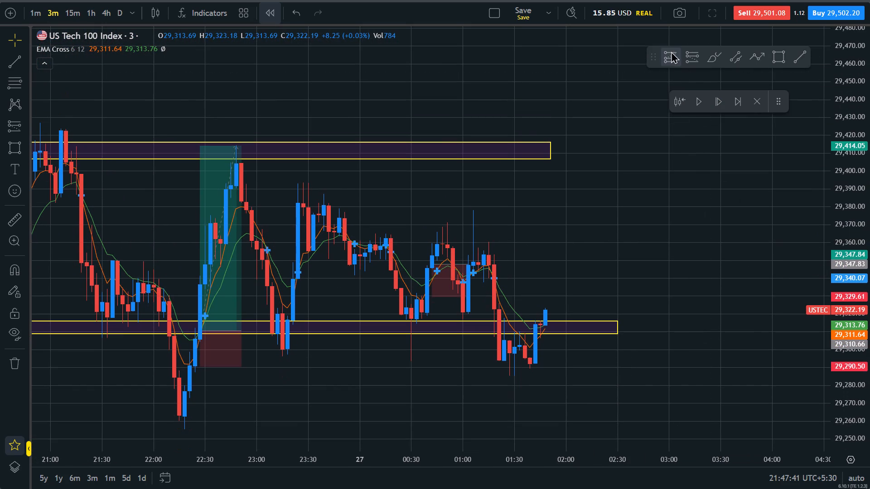
{"action": "left_click", "coordinate": [671, 51]}
{"action": "left_click", "coordinate": [549, 307]}
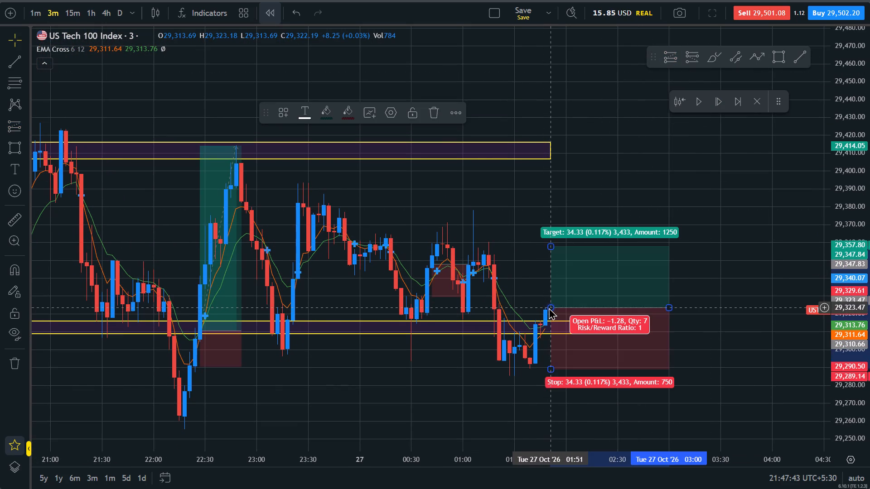
{"action": "left_click_drag", "start_coordinate": [553, 370], "coordinate": [557, 330]}
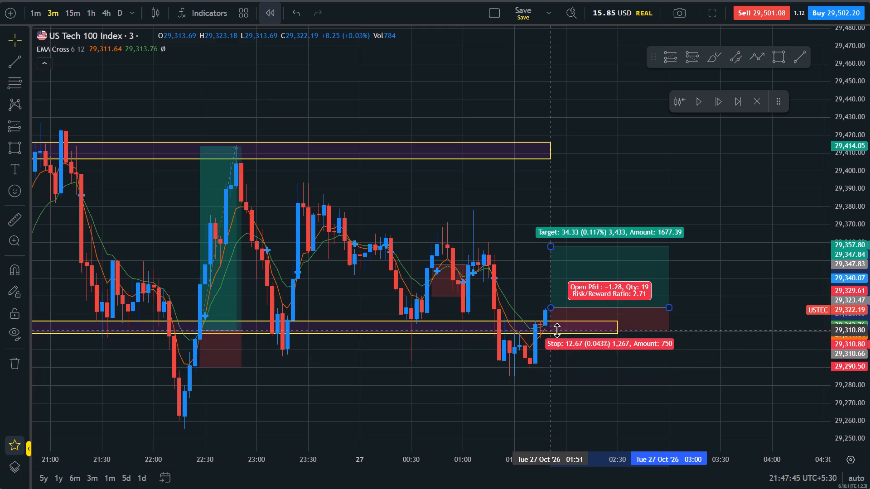
{"action": "left_click_drag", "start_coordinate": [557, 330], "coordinate": [562, 329]}
{"action": "left_click", "coordinate": [657, 383]}
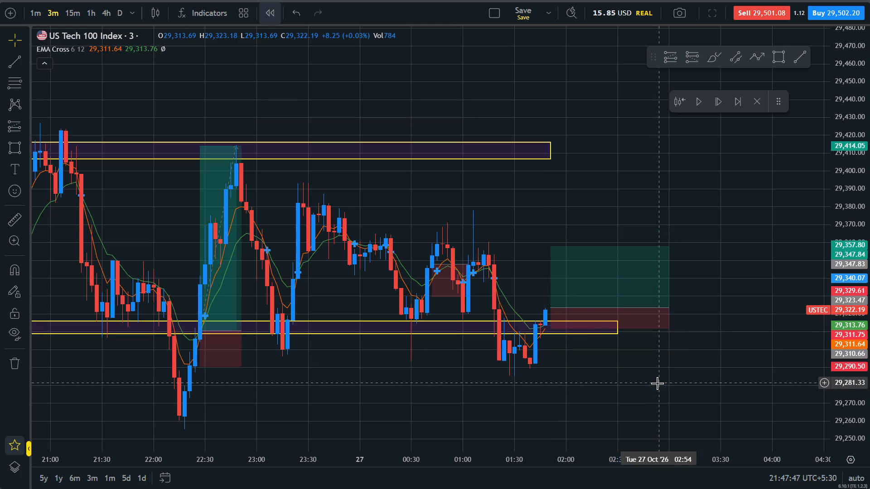
{"action": "left_click_drag", "start_coordinate": [550, 245], "coordinate": [532, 153]}
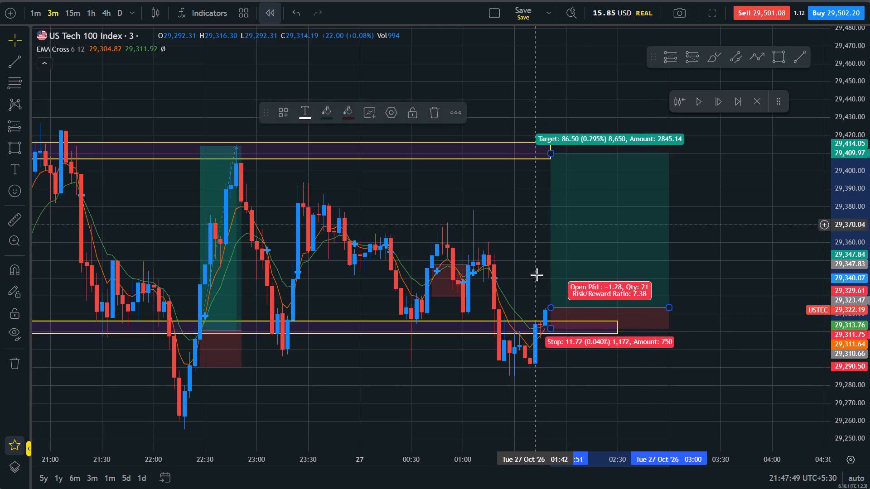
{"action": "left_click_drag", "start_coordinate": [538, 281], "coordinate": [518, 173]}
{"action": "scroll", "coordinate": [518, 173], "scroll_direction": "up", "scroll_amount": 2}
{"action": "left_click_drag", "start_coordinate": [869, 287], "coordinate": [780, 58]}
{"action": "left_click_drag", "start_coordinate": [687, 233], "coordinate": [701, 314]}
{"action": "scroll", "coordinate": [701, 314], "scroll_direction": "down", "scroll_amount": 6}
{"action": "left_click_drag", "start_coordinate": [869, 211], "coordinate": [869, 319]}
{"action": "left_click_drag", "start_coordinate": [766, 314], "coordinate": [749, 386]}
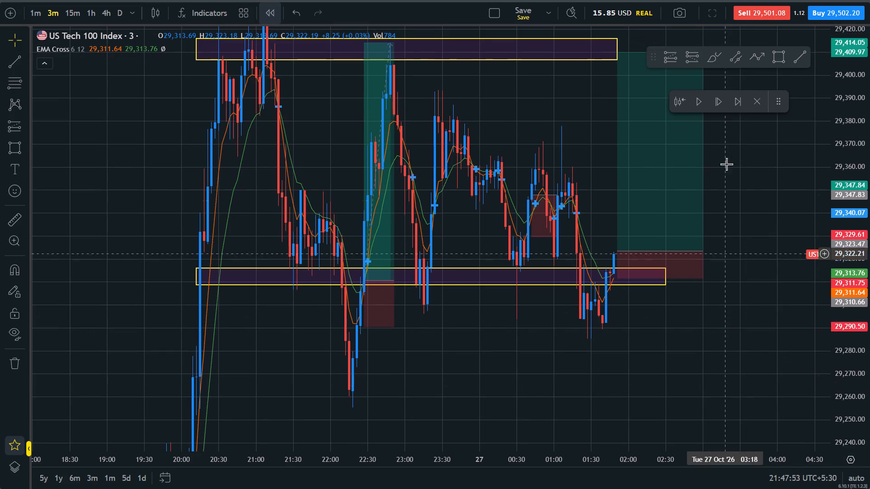
Advance the bar replay candle by candle through the 04:36 candle.
{"action": "left_click", "coordinate": [718, 105]}
{"action": "left_click", "coordinate": [718, 105]}
{"action": "left_click", "coordinate": [718, 105]}
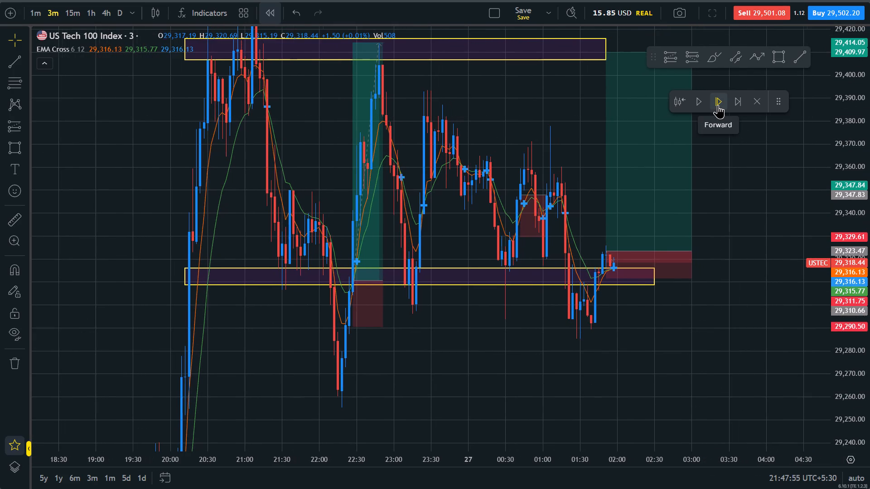
{"action": "left_click", "coordinate": [718, 105]}
{"action": "triple_click", "coordinate": [718, 105]}
{"action": "left_click", "coordinate": [718, 105]}
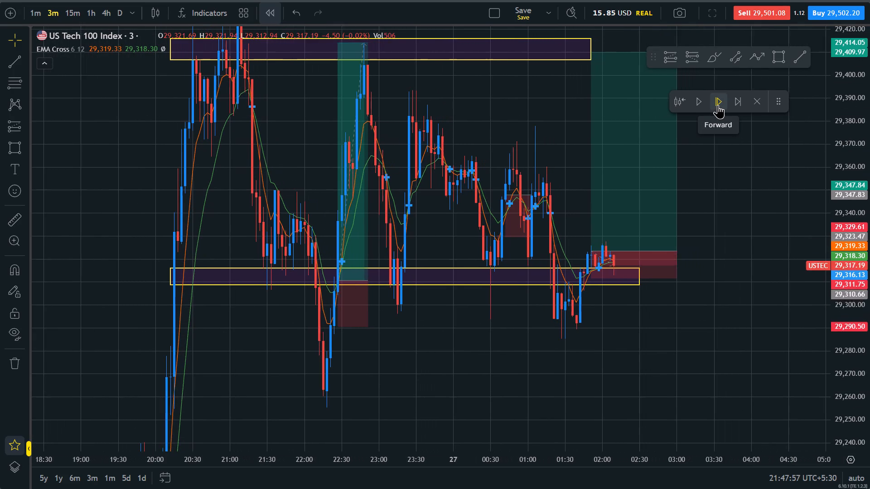
{"action": "left_click", "coordinate": [718, 105]}
{"action": "triple_click", "coordinate": [718, 105]}
{"action": "triple_click", "coordinate": [718, 105]}
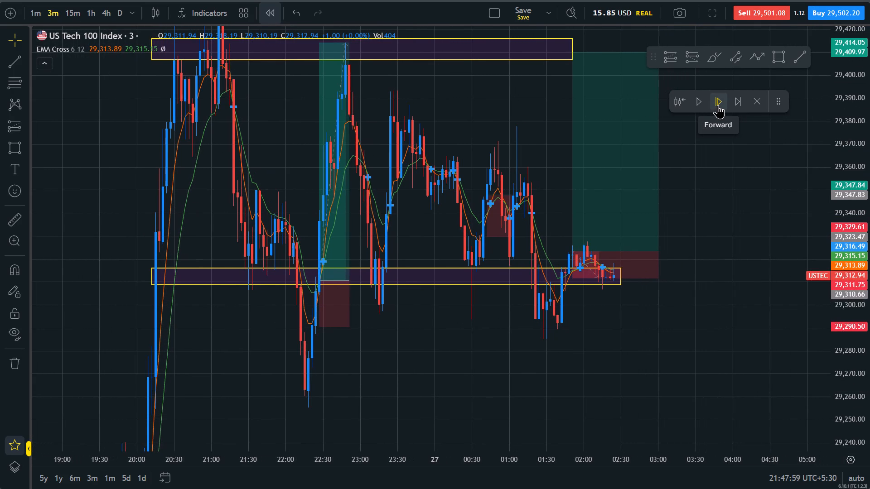
{"action": "triple_click", "coordinate": [718, 105]}
{"action": "triple_click", "coordinate": [718, 105]}
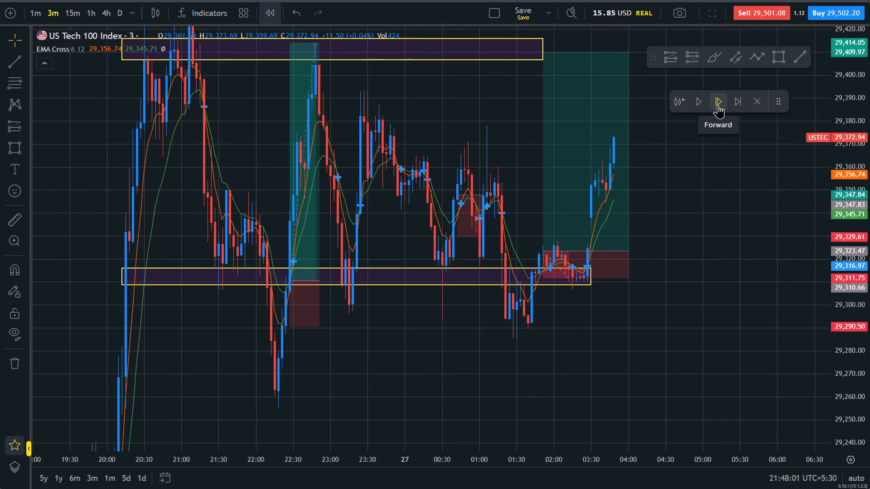
{"action": "triple_click", "coordinate": [718, 105]}
{"action": "triple_click", "coordinate": [718, 105]}
{"action": "triple_click", "coordinate": [718, 105]}
{"action": "triple_click", "coordinate": [718, 105]}
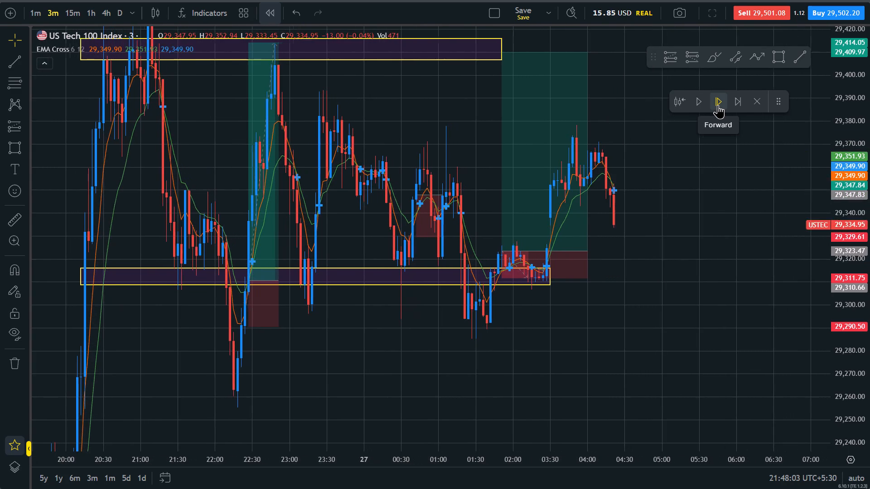
{"action": "triple_click", "coordinate": [718, 105]}
Collapse the profit area of the 01:51 long position by lowering its target to 29,323.48, at the entry level.
{"action": "left_click_drag", "start_coordinate": [673, 298], "coordinate": [652, 383]}
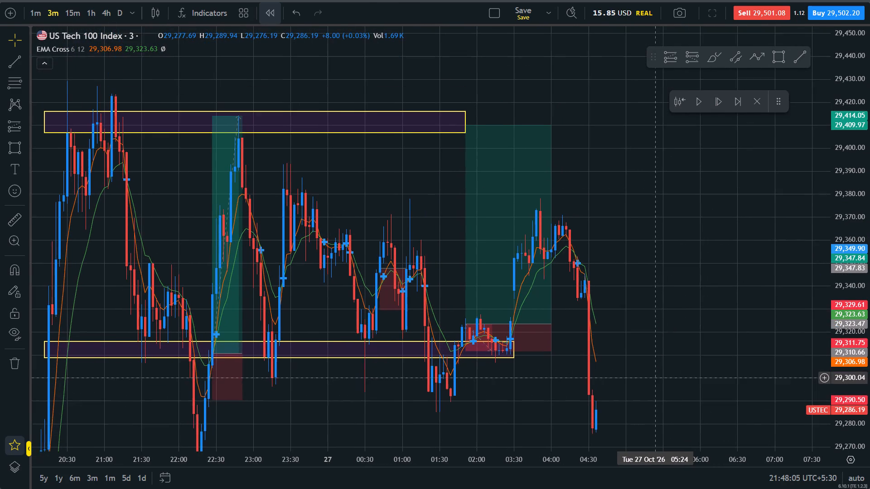
{"action": "left_click_drag", "start_coordinate": [652, 383], "coordinate": [652, 386]}
{"action": "scroll", "coordinate": [601, 386], "scroll_direction": "up", "scroll_amount": 3}
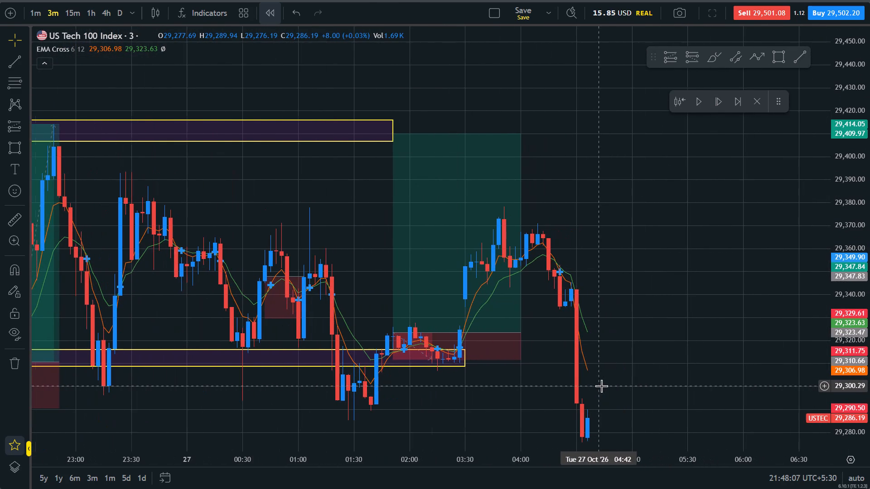
{"action": "left_click_drag", "start_coordinate": [394, 134], "coordinate": [439, 355]}
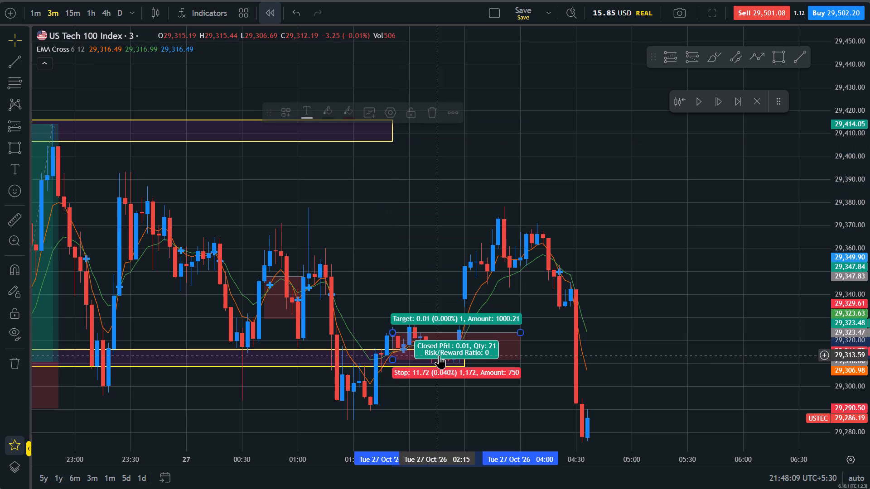
Extend the right edge of the zone around 29,310 from 03:30 to about 05:51.
{"action": "left_click_drag", "start_coordinate": [710, 345], "coordinate": [680, 175]}
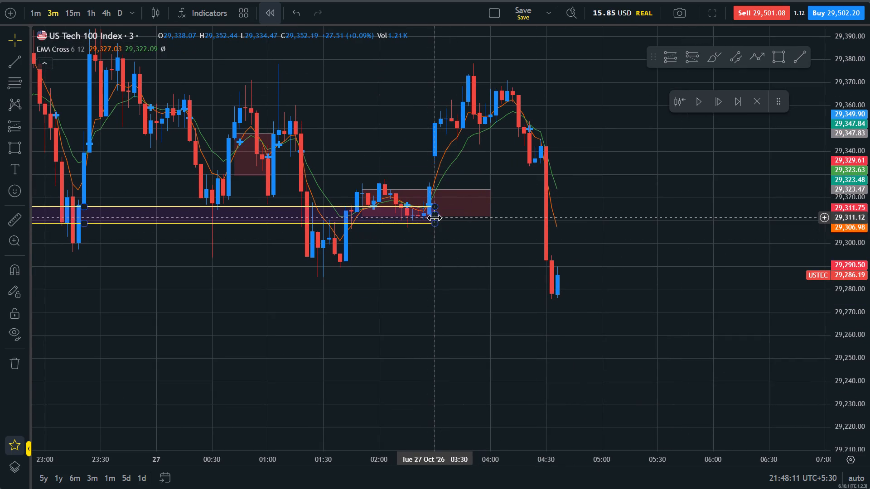
{"action": "left_click_drag", "start_coordinate": [435, 216], "coordinate": [696, 215]}
{"action": "left_click", "coordinate": [682, 278]}
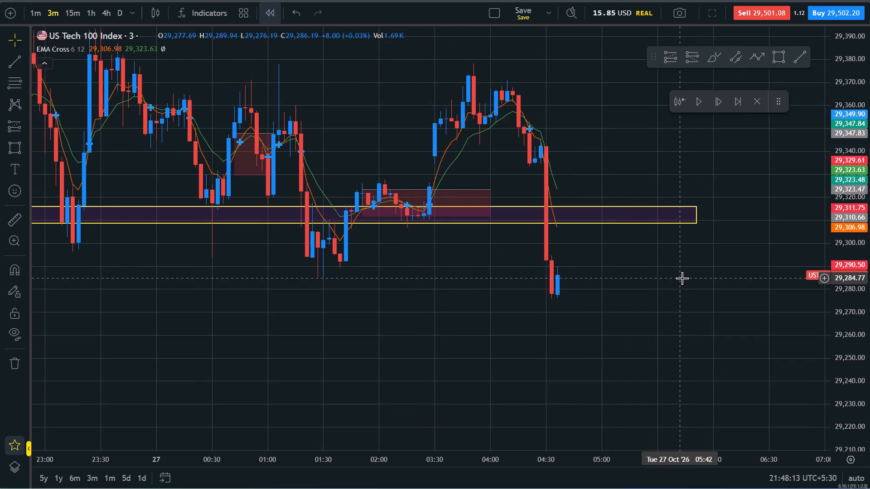
Extend the right edge of the lower zone between about 29,170 and 29,180 to about 07:00 on 27 October.
{"action": "scroll", "coordinate": [682, 278], "scroll_direction": "down", "scroll_amount": 2}
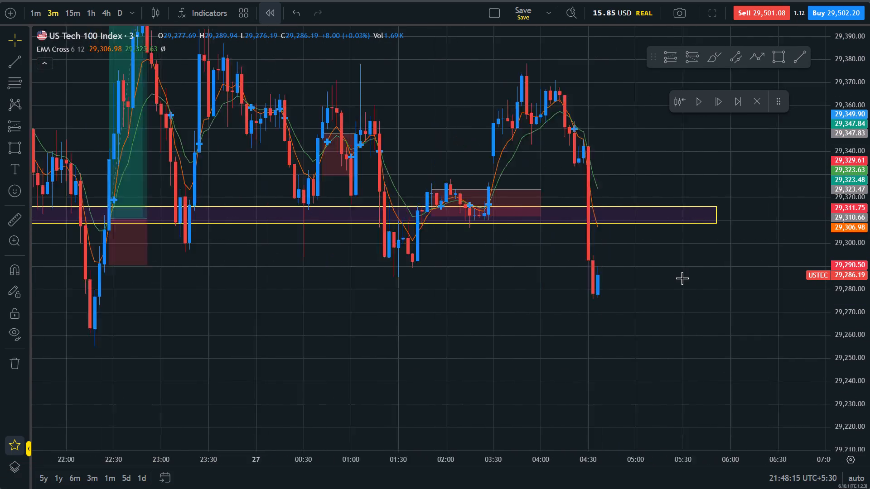
{"action": "scroll", "coordinate": [682, 278], "scroll_direction": "down", "scroll_amount": 4}
{"action": "left_click_drag", "start_coordinate": [869, 208], "coordinate": [869, 417]}
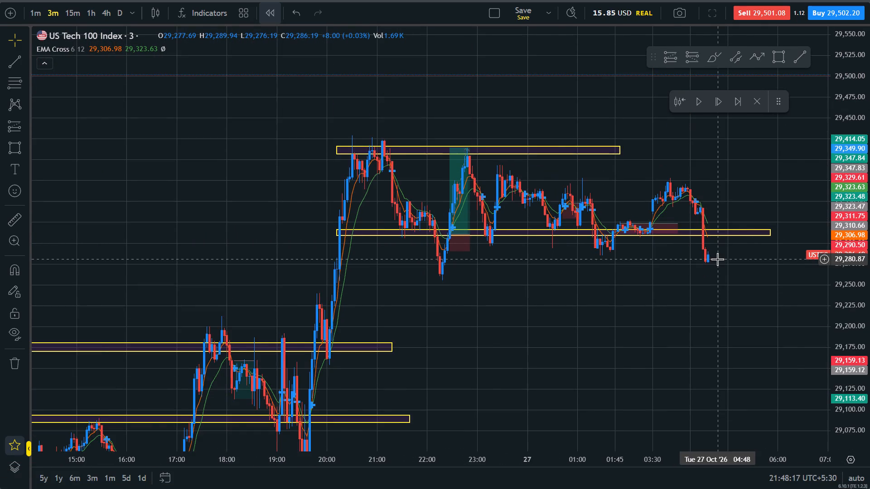
{"action": "scroll", "coordinate": [717, 259], "scroll_direction": "up", "scroll_amount": 4}
{"action": "left_click_drag", "start_coordinate": [869, 345], "coordinate": [807, 58]}
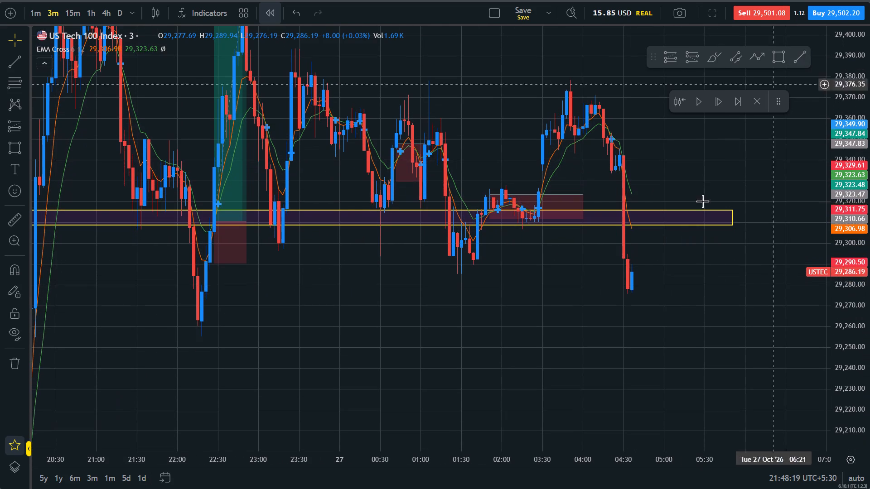
{"action": "left_click", "coordinate": [677, 294]}
{"action": "scroll", "coordinate": [677, 294], "scroll_direction": "down", "scroll_amount": 3}
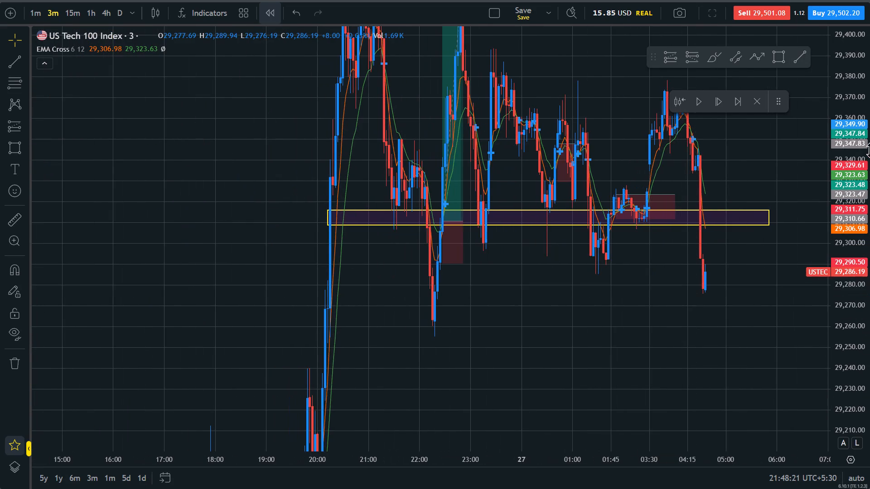
{"action": "left_click_drag", "start_coordinate": [869, 190], "coordinate": [869, 345]}
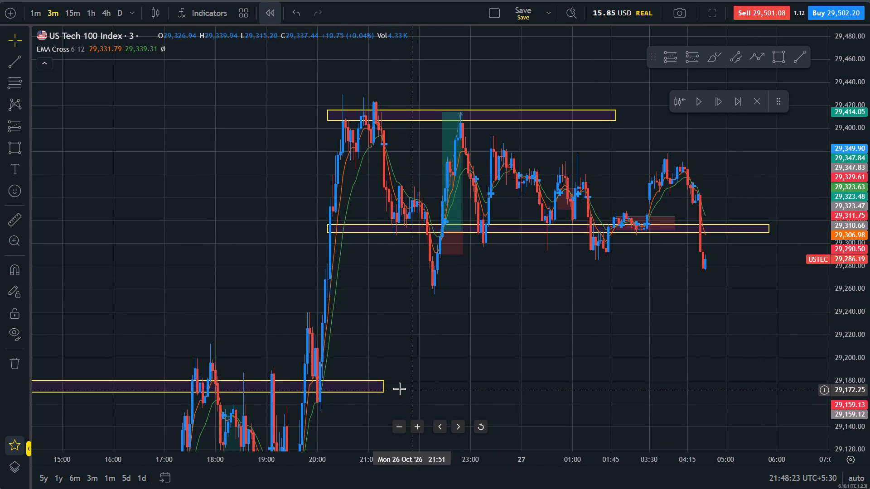
{"action": "left_click_drag", "start_coordinate": [387, 388], "coordinate": [834, 387]}
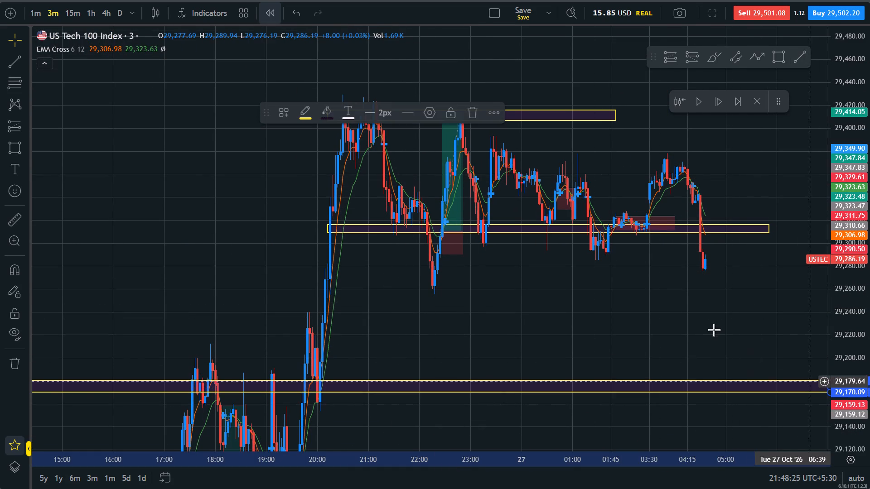
Extend the right edge of the upper zone near 29,410 to about 05:45.
{"action": "scroll", "coordinate": [686, 306], "scroll_direction": "down", "scroll_amount": 4}
{"action": "left_click_drag", "start_coordinate": [869, 227], "coordinate": [869, 438]}
{"action": "left_click", "coordinate": [767, 321]}
{"action": "scroll", "coordinate": [767, 321], "scroll_direction": "up", "scroll_amount": 4}
{"action": "left_click_drag", "start_coordinate": [869, 417], "coordinate": [797, 186]}
{"action": "scroll", "coordinate": [700, 337], "scroll_direction": "up", "scroll_amount": 7}
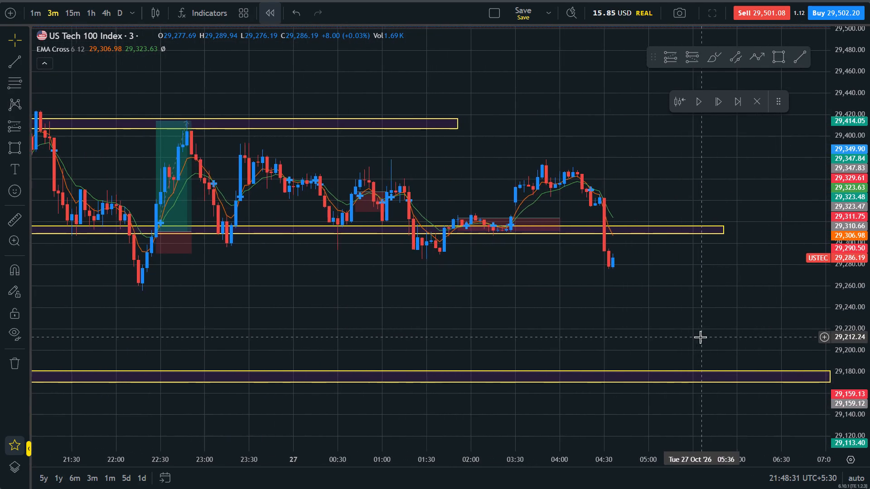
{"action": "left_click_drag", "start_coordinate": [616, 296], "coordinate": [619, 339]}
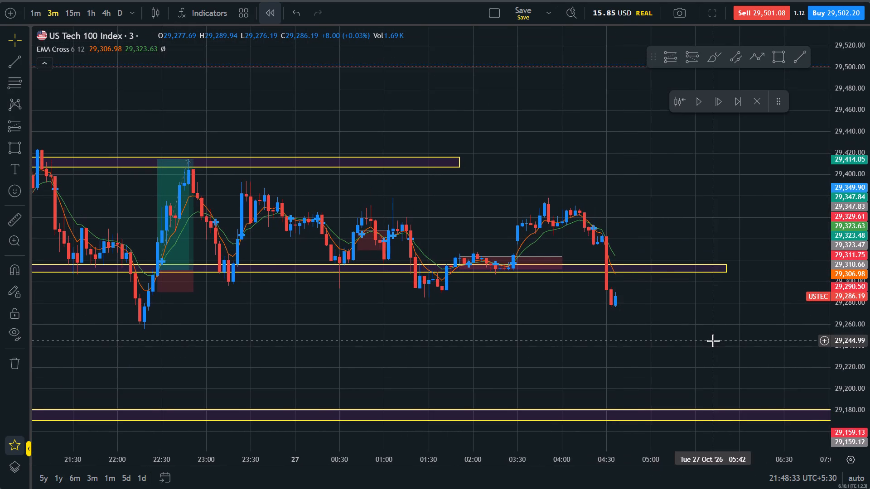
{"action": "scroll", "coordinate": [713, 340], "scroll_direction": "down", "scroll_amount": 2}
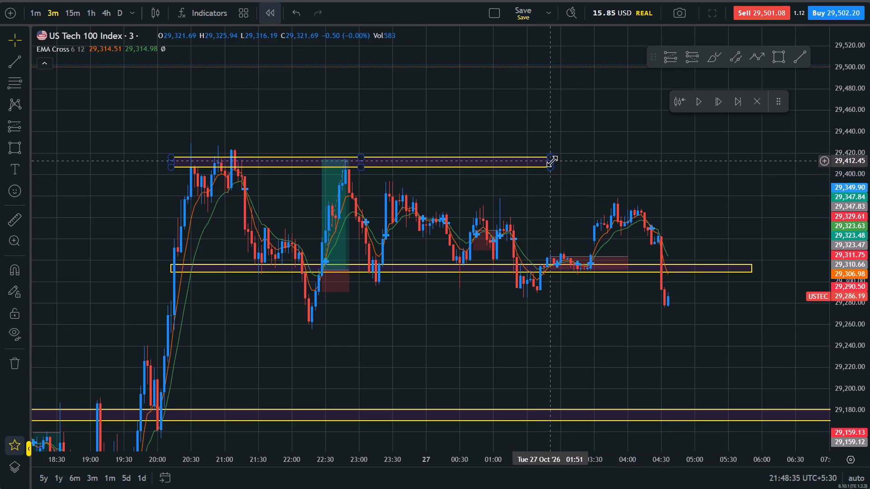
{"action": "left_click_drag", "start_coordinate": [553, 161], "coordinate": [744, 151]}
{"action": "left_click", "coordinate": [692, 252]}
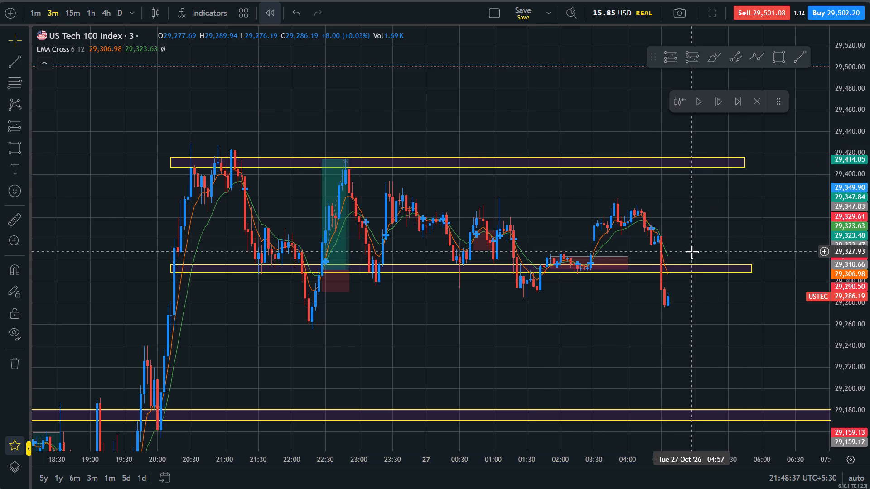
Advance the bar replay candle by candle through the 04:54 candle.
{"action": "scroll", "coordinate": [692, 252], "scroll_direction": "up", "scroll_amount": 1}
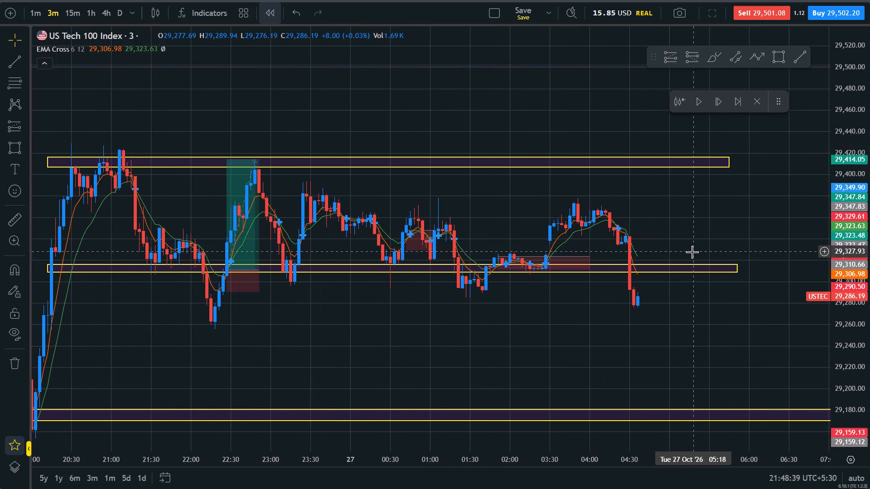
{"action": "scroll", "coordinate": [692, 252], "scroll_direction": "up", "scroll_amount": 1}
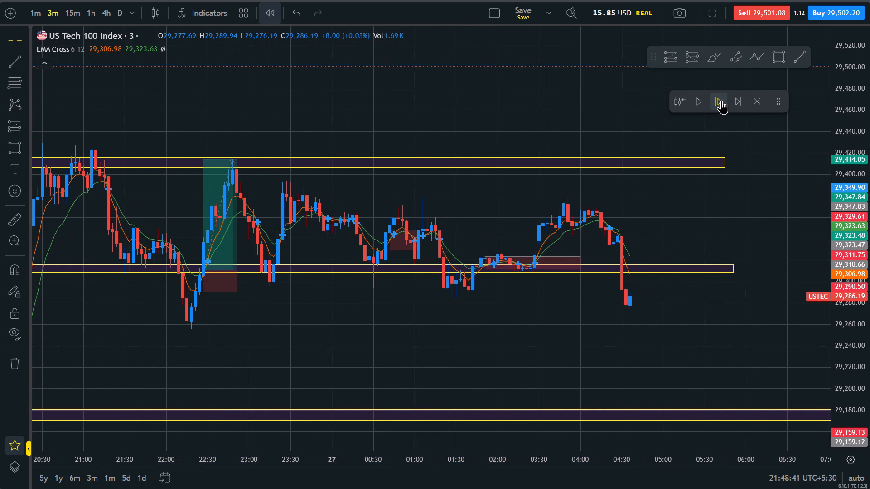
{"action": "triple_click", "coordinate": [721, 100]}
{"action": "triple_click", "coordinate": [721, 100]}
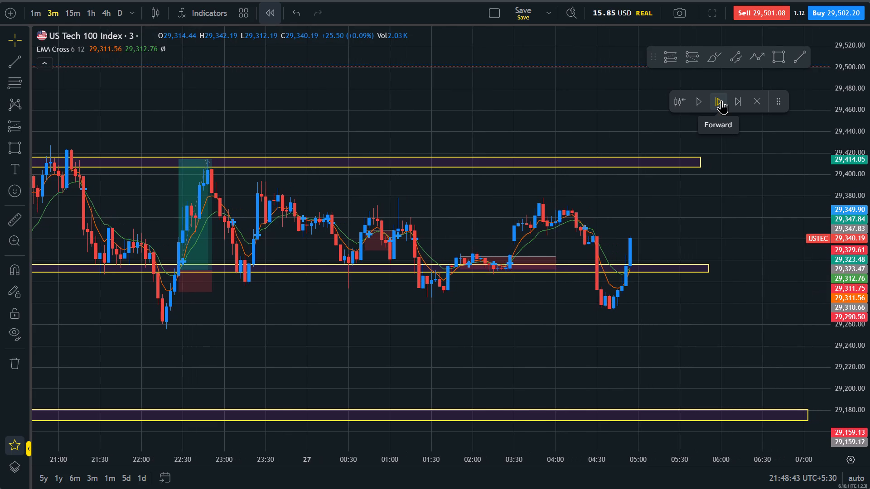
Place a long position at 04:54 with entry 29,316.26, stop 29,295.58 and target 29,348.03.
{"action": "left_click_drag", "start_coordinate": [869, 304], "coordinate": [806, 174]}
{"action": "scroll", "coordinate": [691, 353], "scroll_direction": "up", "scroll_amount": 1}
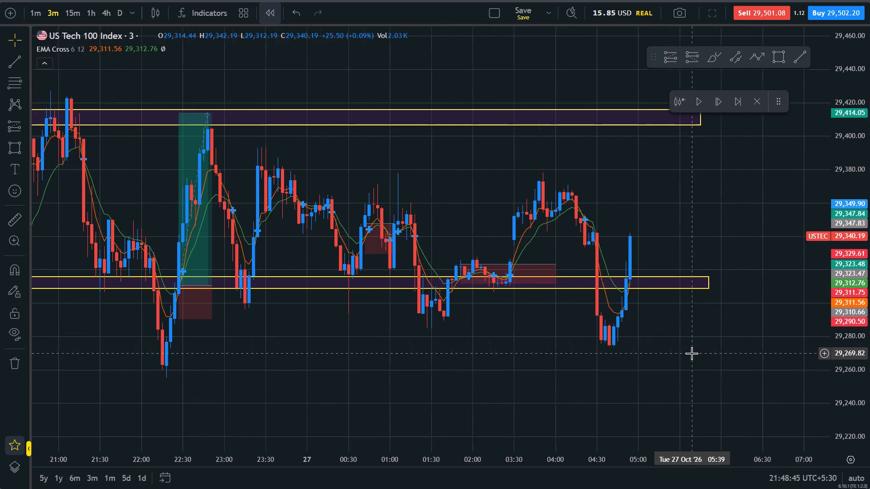
{"action": "scroll", "coordinate": [691, 353], "scroll_direction": "up", "scroll_amount": 1}
{"action": "left_click", "coordinate": [673, 57]}
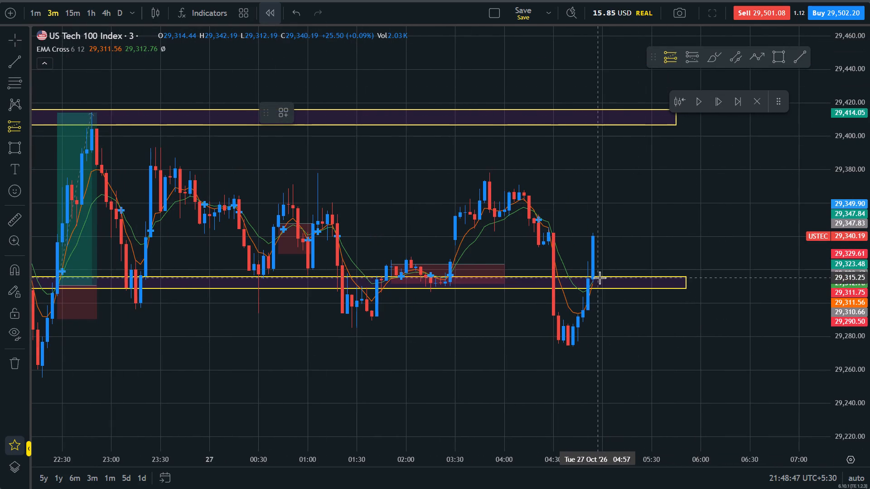
{"action": "left_click", "coordinate": [592, 276]}
{"action": "left_click_drag", "start_coordinate": [594, 329], "coordinate": [598, 301]}
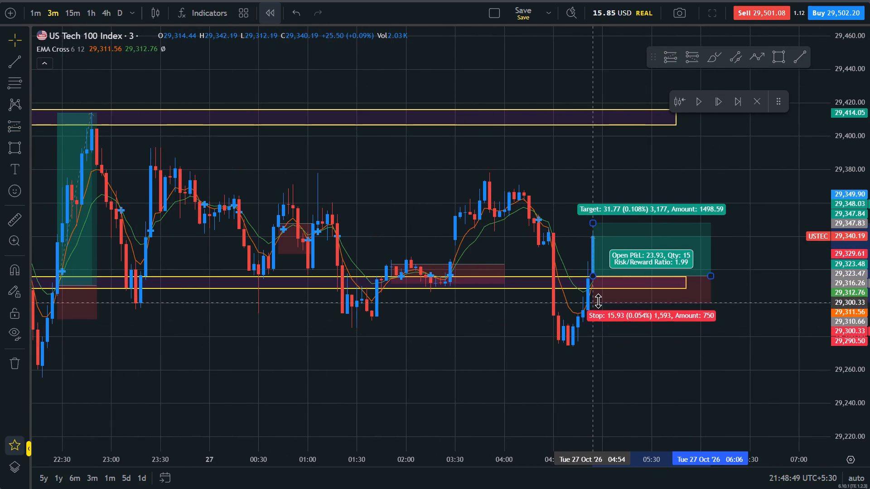
{"action": "left_click_drag", "start_coordinate": [598, 301], "coordinate": [597, 310]}
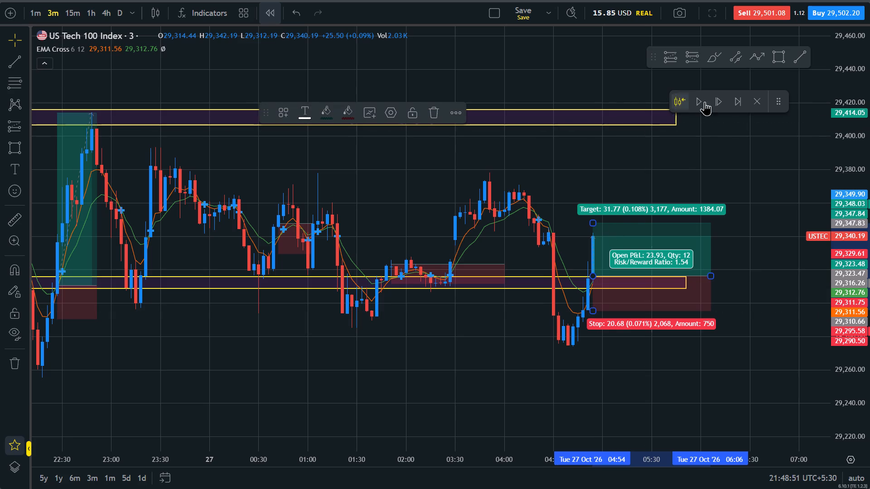
Advance the bar replay candle by candle through the 05:33 candle.
{"action": "left_click", "coordinate": [721, 102]}
{"action": "triple_click", "coordinate": [721, 102]}
{"action": "triple_click", "coordinate": [721, 102]}
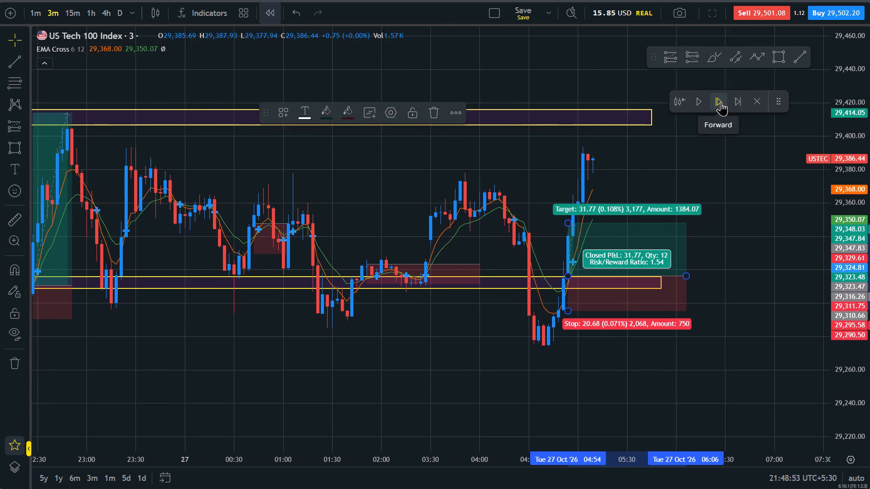
{"action": "triple_click", "coordinate": [721, 102]}
{"action": "triple_click", "coordinate": [721, 102]}
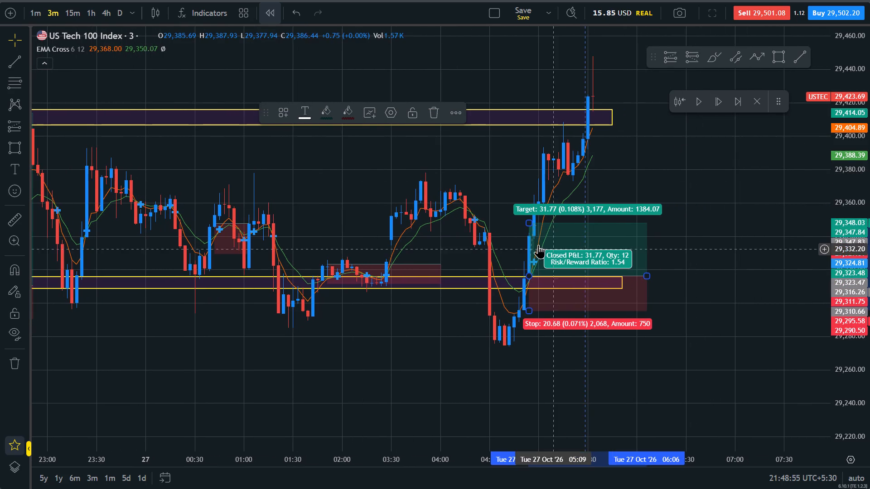
Raise the 04:54 long position's target to 29,444.75 and trim its right edge to about 05:33.
{"action": "left_click_drag", "start_coordinate": [531, 223], "coordinate": [538, 61]}
{"action": "left_click_drag", "start_coordinate": [648, 274], "coordinate": [591, 267]}
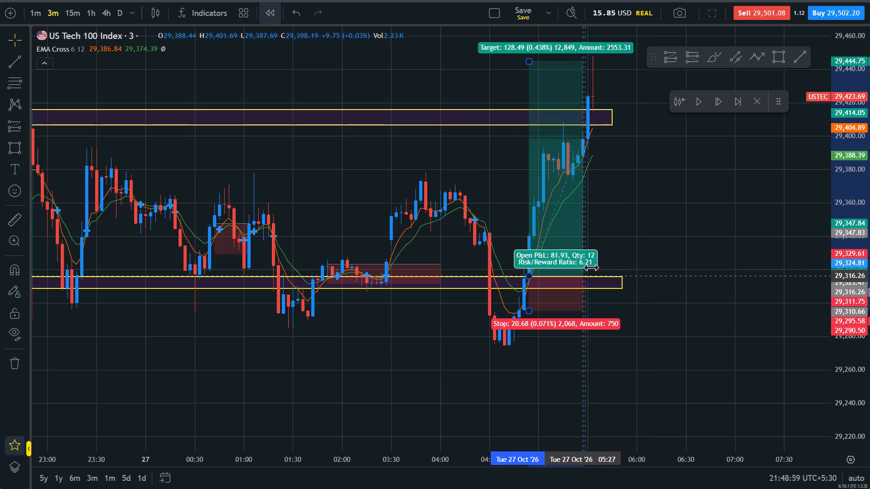
{"action": "left_click_drag", "start_coordinate": [591, 267], "coordinate": [592, 265]}
{"action": "left_click_drag", "start_coordinate": [650, 245], "coordinate": [662, 228]}
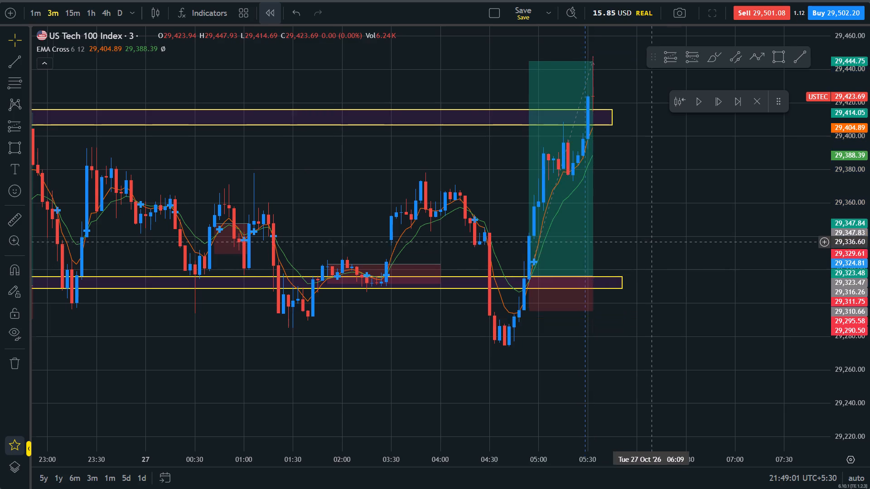
{"action": "left_click_drag", "start_coordinate": [662, 228], "coordinate": [709, 178]}
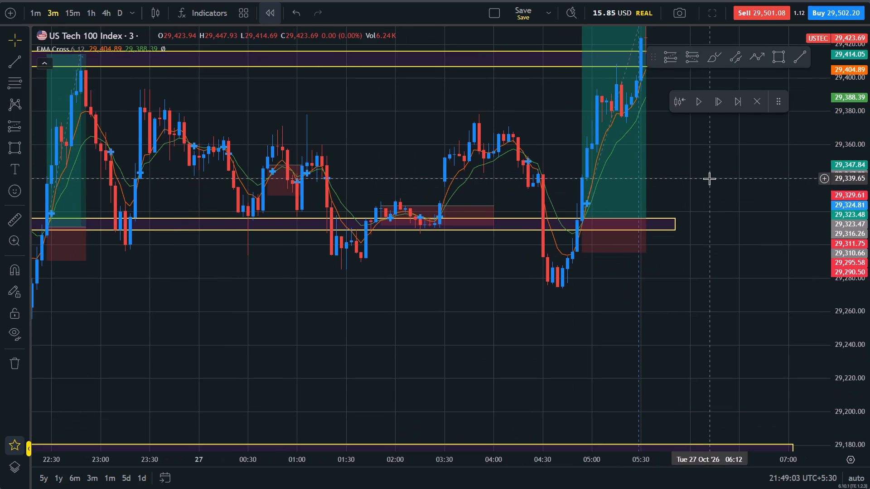
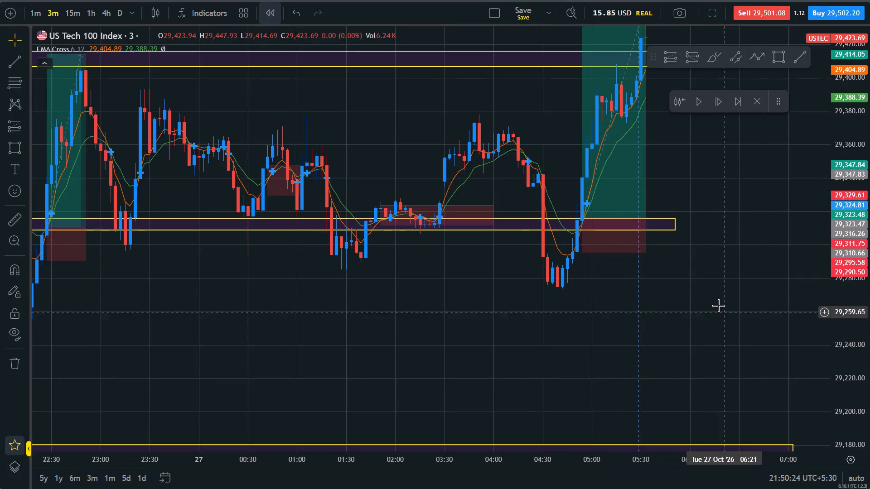
Advance the bar replay candle by candle through the 06:06 candle.
{"action": "left_click_drag", "start_coordinate": [716, 302], "coordinate": [519, 461]}
{"action": "scroll", "coordinate": [614, 334], "scroll_direction": "down", "scroll_amount": 11}
{"action": "scroll", "coordinate": [748, 338], "scroll_direction": "up", "scroll_amount": 7}
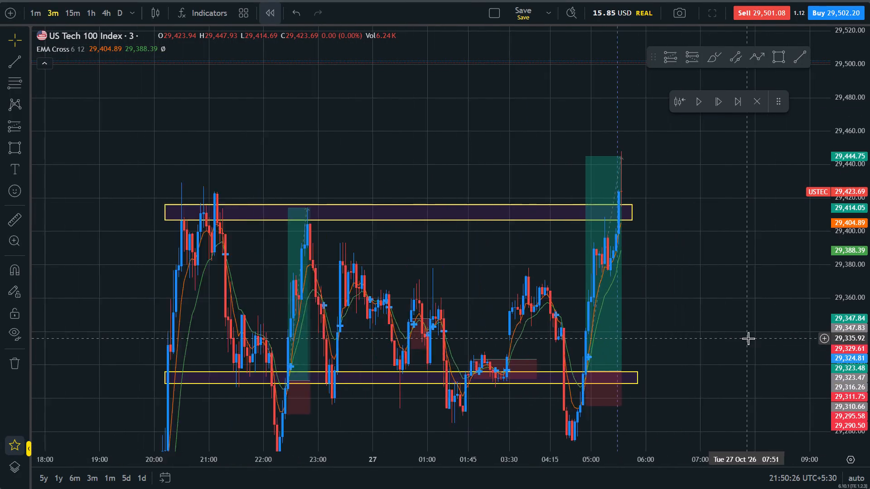
{"action": "scroll", "coordinate": [748, 338], "scroll_direction": "up", "scroll_amount": 4}
{"action": "left_click_drag", "start_coordinate": [559, 317], "coordinate": [717, 307]}
{"action": "left_click_drag", "start_coordinate": [709, 307], "coordinate": [693, 335]}
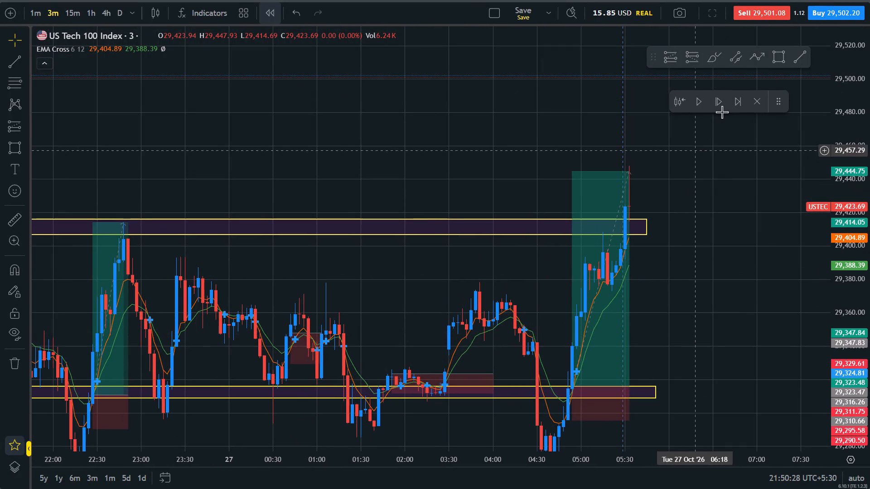
{"action": "triple_click", "coordinate": [717, 104]}
{"action": "triple_click", "coordinate": [717, 104]}
{"action": "left_click", "coordinate": [717, 104]}
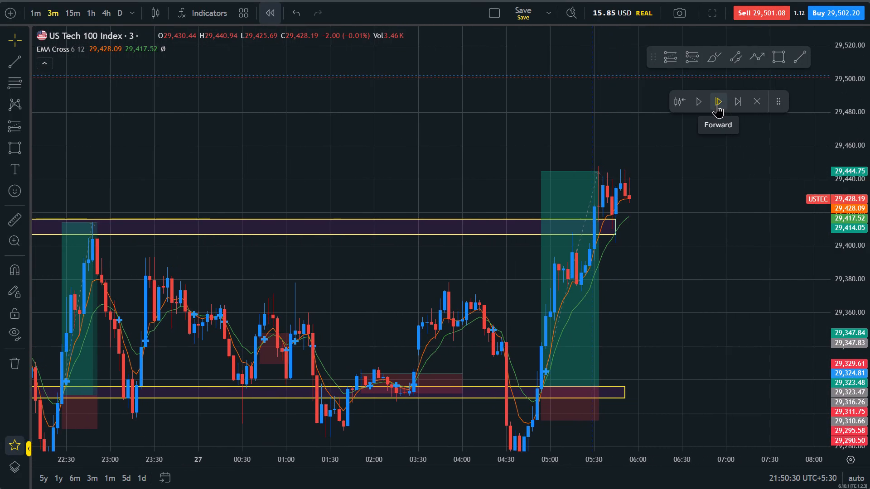
{"action": "triple_click", "coordinate": [717, 104]}
{"action": "left_click", "coordinate": [717, 104]}
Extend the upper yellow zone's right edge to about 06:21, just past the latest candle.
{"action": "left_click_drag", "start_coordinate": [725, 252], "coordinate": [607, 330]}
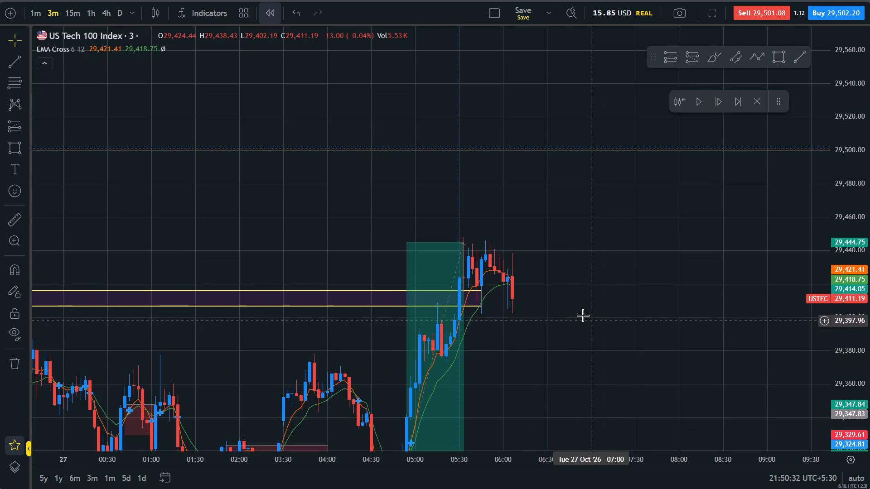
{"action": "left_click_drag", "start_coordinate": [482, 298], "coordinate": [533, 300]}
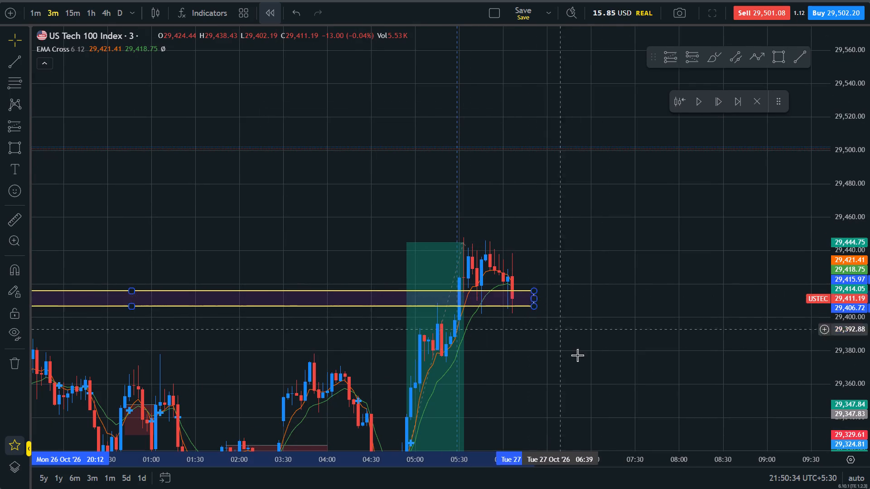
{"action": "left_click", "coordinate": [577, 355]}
Examine the price action around the upper and lower zones, both close up and over the wider session.
{"action": "scroll", "coordinate": [694, 359], "scroll_direction": "down", "scroll_amount": 4}
{"action": "left_click_drag", "start_coordinate": [869, 232], "coordinate": [856, 315]}
{"action": "left_click", "coordinate": [680, 352]}
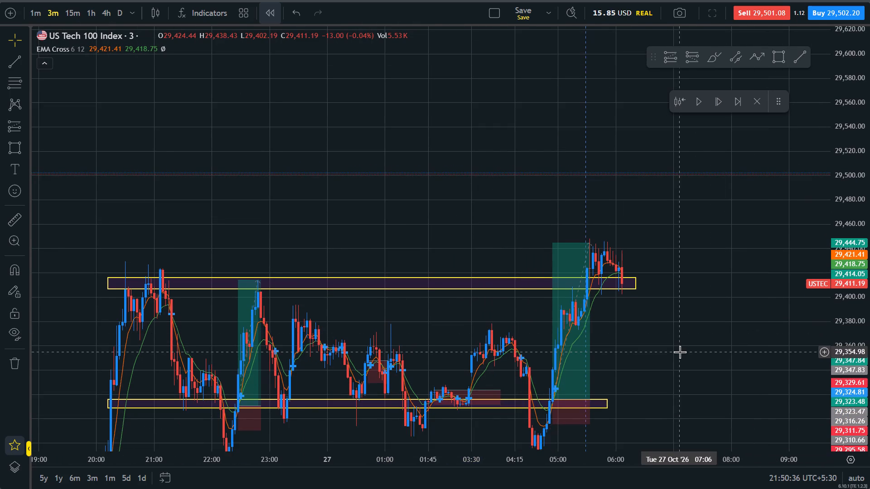
{"action": "scroll", "coordinate": [680, 352], "scroll_direction": "up", "scroll_amount": 3}
{"action": "left_click_drag", "start_coordinate": [869, 392], "coordinate": [860, 111]}
{"action": "left_click_drag", "start_coordinate": [704, 375], "coordinate": [695, 245]}
{"action": "left_click_drag", "start_coordinate": [869, 147], "coordinate": [866, 280]}
{"action": "left_click", "coordinate": [547, 289]}
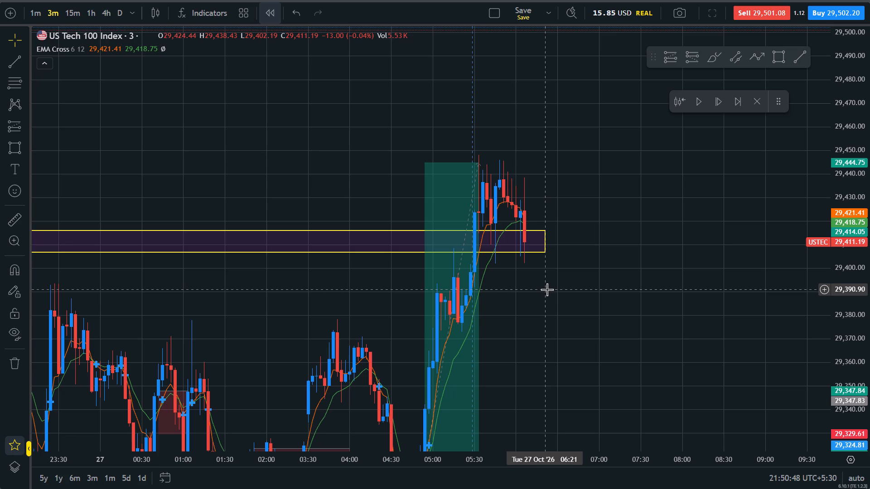
{"action": "scroll", "coordinate": [609, 328], "scroll_direction": "down", "scroll_amount": 6}
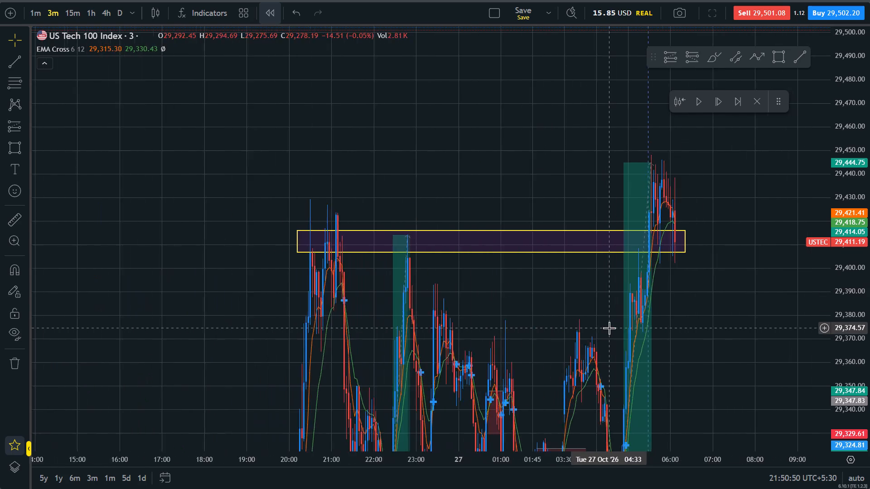
{"action": "scroll", "coordinate": [609, 328], "scroll_direction": "down", "scroll_amount": 1}
{"action": "left_click_drag", "start_coordinate": [869, 194], "coordinate": [869, 388]}
{"action": "scroll", "coordinate": [719, 277], "scroll_direction": "up", "scroll_amount": 3}
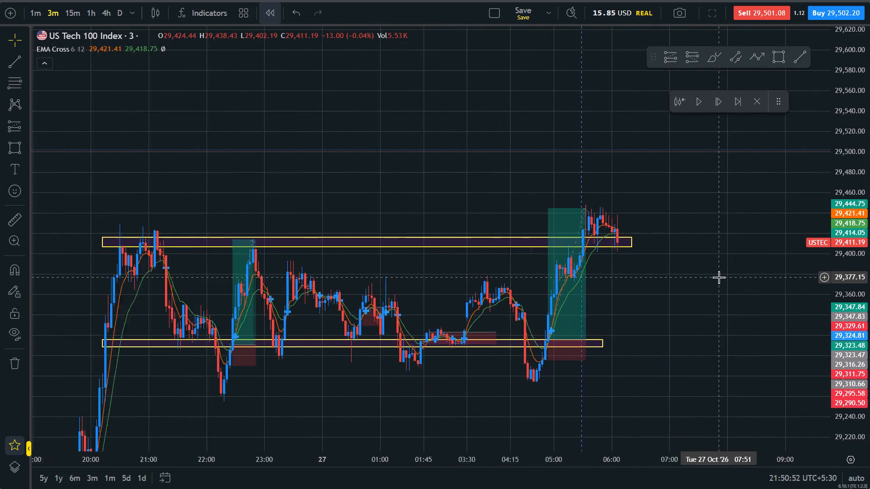
Extend the upper yellow zone's right edge to 08:39.
{"action": "scroll", "coordinate": [719, 277], "scroll_direction": "up", "scroll_amount": 4}
{"action": "left_click_drag", "start_coordinate": [869, 345], "coordinate": [837, 58]}
{"action": "scroll", "coordinate": [837, 58], "scroll_direction": "left", "scroll_amount": 1}
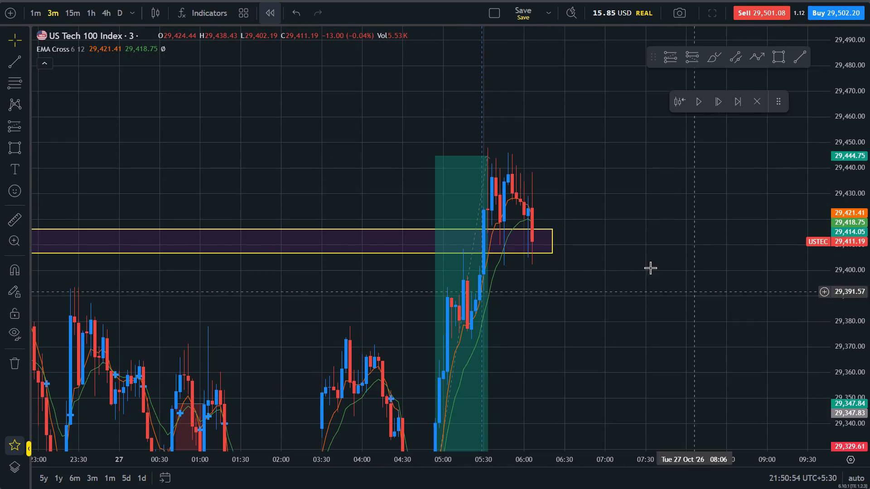
{"action": "left_click_drag", "start_coordinate": [551, 242], "coordinate": [739, 219]}
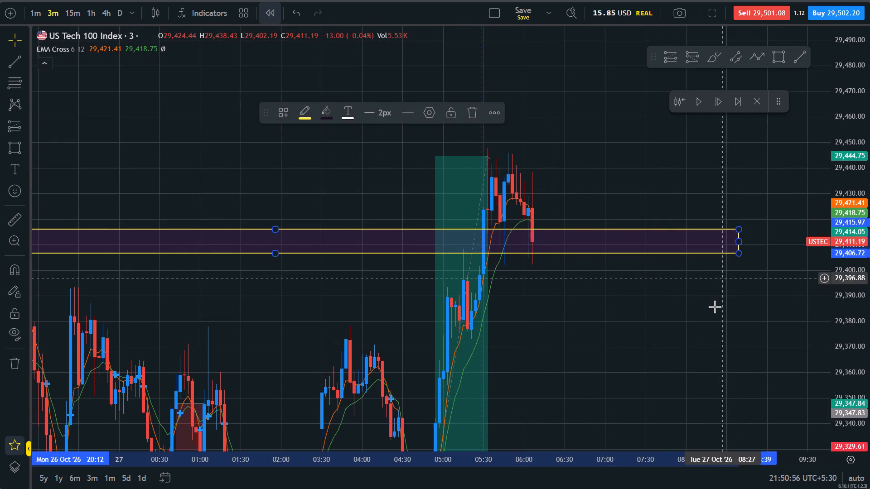
{"action": "left_click", "coordinate": [715, 307]}
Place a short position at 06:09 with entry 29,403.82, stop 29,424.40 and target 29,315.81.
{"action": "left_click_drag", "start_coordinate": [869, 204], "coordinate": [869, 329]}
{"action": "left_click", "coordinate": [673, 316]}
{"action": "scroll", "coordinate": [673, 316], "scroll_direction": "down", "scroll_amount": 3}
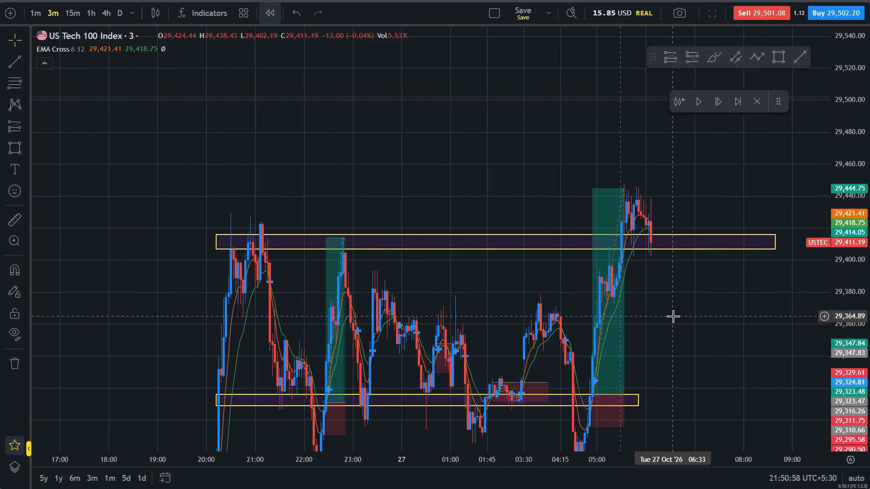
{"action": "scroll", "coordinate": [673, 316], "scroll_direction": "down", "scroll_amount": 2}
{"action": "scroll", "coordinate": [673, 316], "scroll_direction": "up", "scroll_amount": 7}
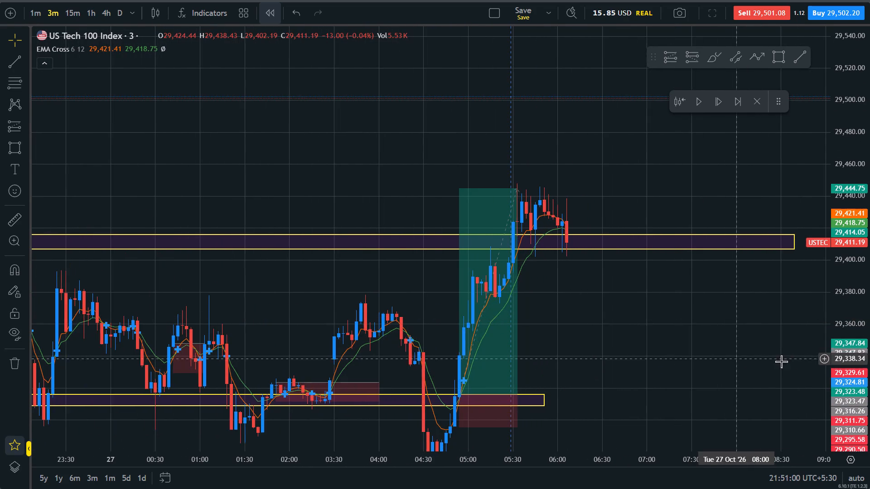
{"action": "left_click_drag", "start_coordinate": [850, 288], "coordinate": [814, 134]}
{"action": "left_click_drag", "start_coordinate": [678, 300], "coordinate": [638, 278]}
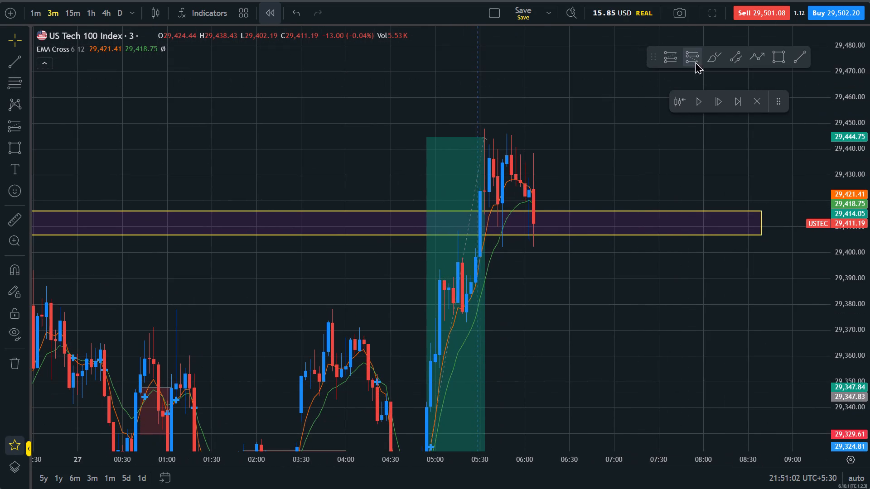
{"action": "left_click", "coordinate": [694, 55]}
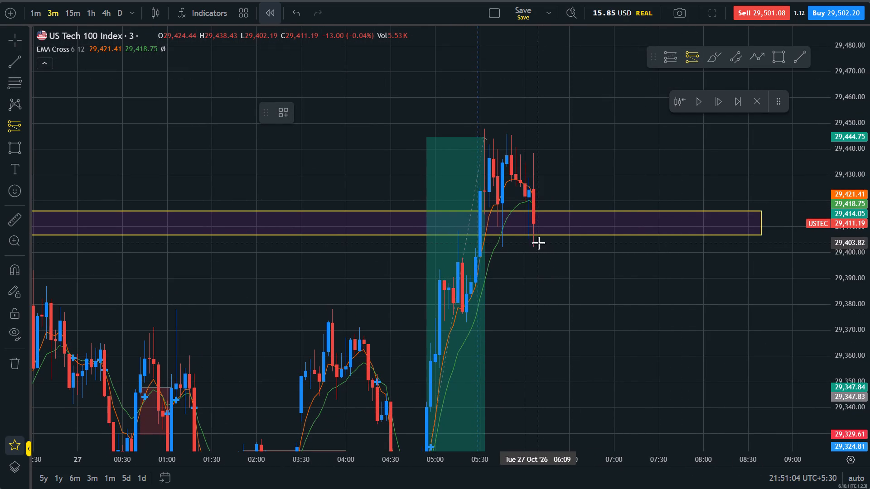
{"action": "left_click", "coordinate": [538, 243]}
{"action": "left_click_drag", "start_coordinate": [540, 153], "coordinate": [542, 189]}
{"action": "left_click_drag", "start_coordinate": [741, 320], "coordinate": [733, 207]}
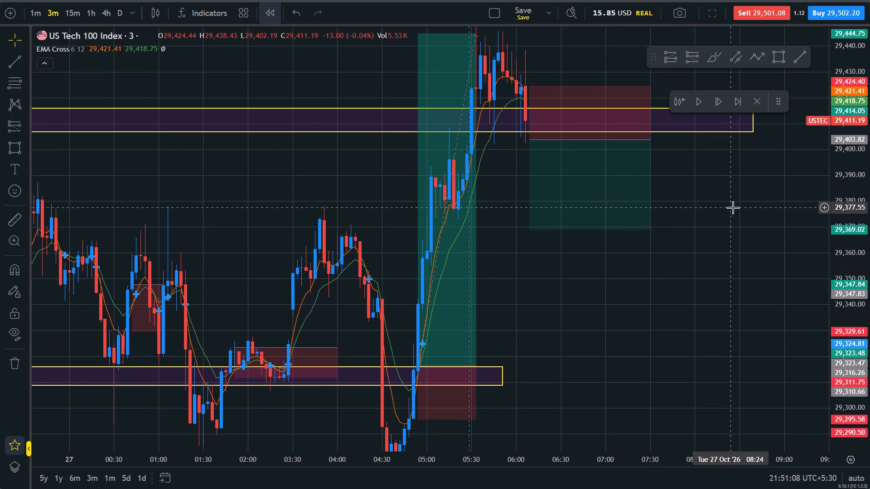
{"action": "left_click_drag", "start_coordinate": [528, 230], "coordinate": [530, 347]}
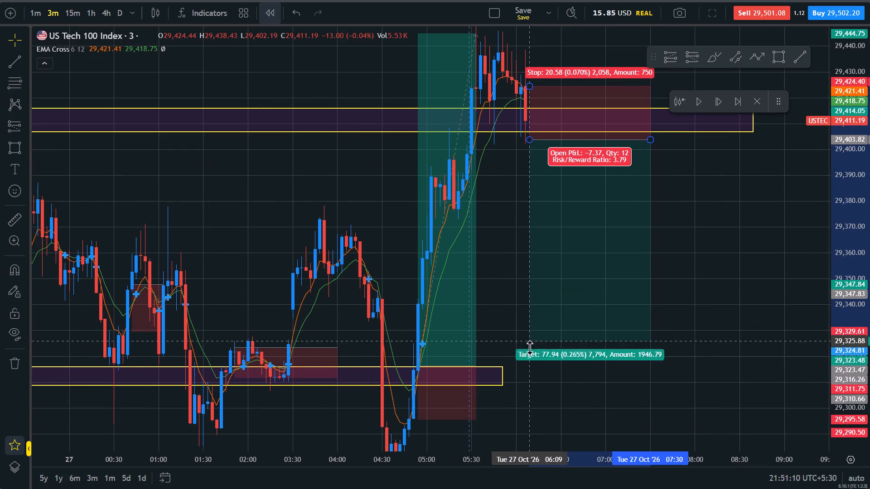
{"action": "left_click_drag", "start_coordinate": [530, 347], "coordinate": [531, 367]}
Extend the lower yellow zone's right edge to about 09:09.
{"action": "left_click_drag", "start_coordinate": [510, 340], "coordinate": [449, 235]}
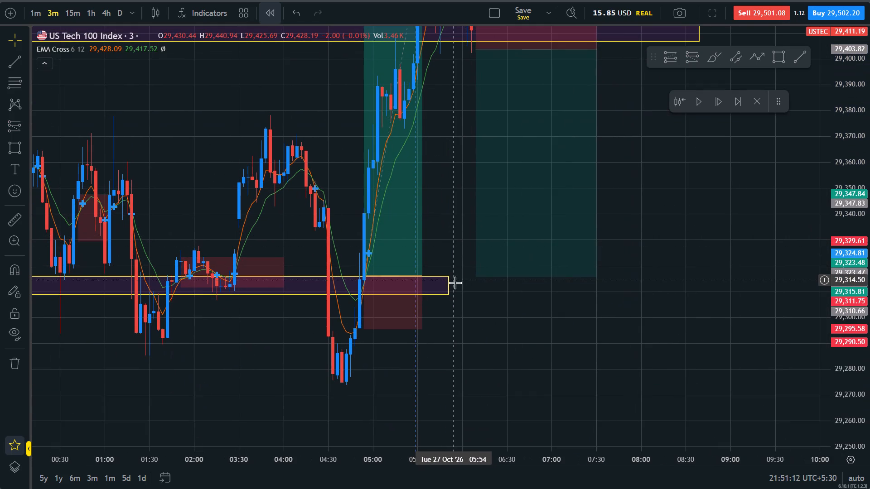
{"action": "left_click_drag", "start_coordinate": [449, 285], "coordinate": [744, 285]}
Advance the bar replay candle by candle through the 06:15 candle.
{"action": "left_click_drag", "start_coordinate": [718, 225], "coordinate": [724, 270]}
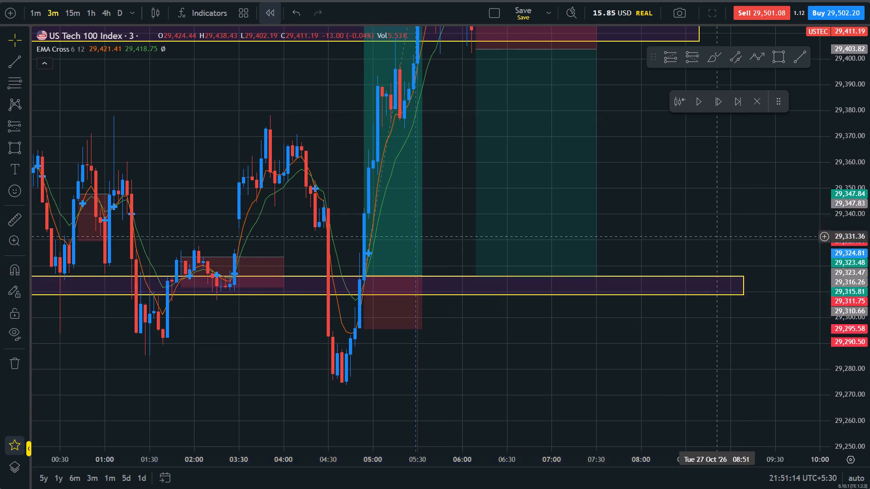
{"action": "left_click_drag", "start_coordinate": [724, 270], "coordinate": [730, 335]}
{"action": "scroll", "coordinate": [730, 335], "scroll_direction": "down", "scroll_amount": 2}
{"action": "left_click_drag", "start_coordinate": [869, 265], "coordinate": [869, 341]}
{"action": "left_click_drag", "start_coordinate": [719, 264], "coordinate": [723, 275]}
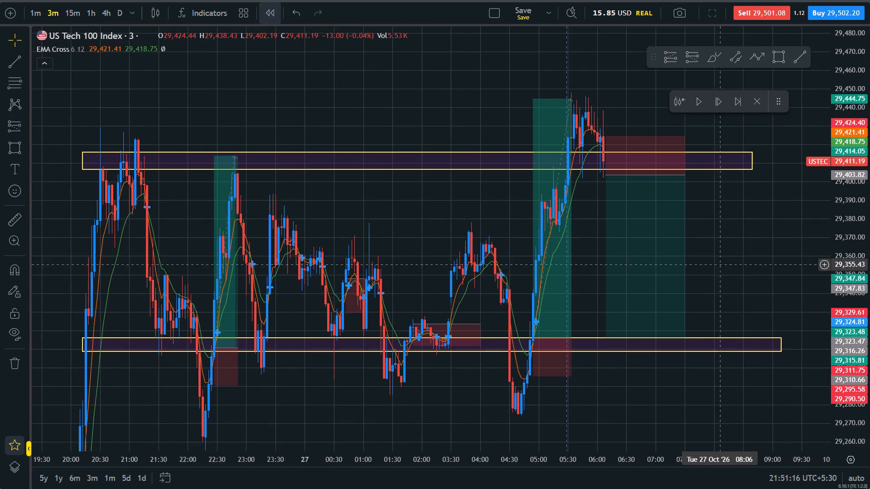
{"action": "left_click_drag", "start_coordinate": [723, 275], "coordinate": [763, 336]}
{"action": "scroll", "coordinate": [763, 336], "scroll_direction": "up", "scroll_amount": 3}
{"action": "left_click_drag", "start_coordinate": [743, 305], "coordinate": [646, 289]}
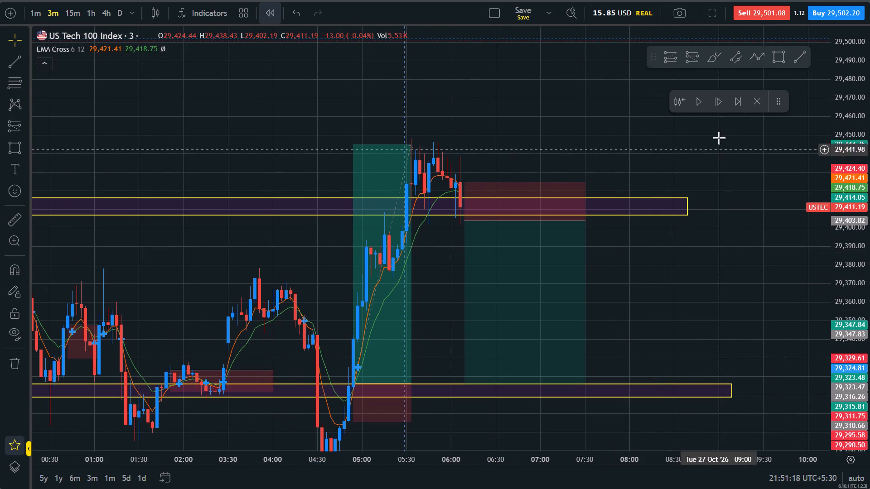
{"action": "left_click", "coordinate": [720, 105]}
{"action": "left_click", "coordinate": [720, 105]}
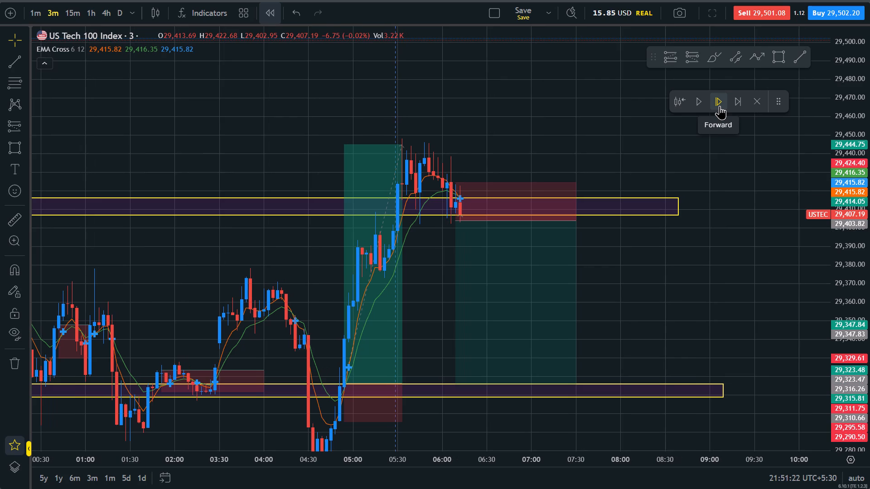
{"action": "left_click", "coordinate": [720, 105]}
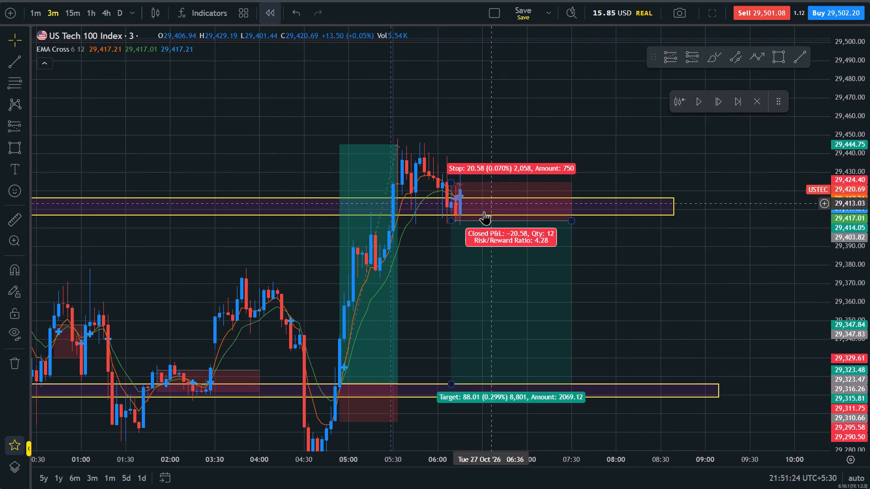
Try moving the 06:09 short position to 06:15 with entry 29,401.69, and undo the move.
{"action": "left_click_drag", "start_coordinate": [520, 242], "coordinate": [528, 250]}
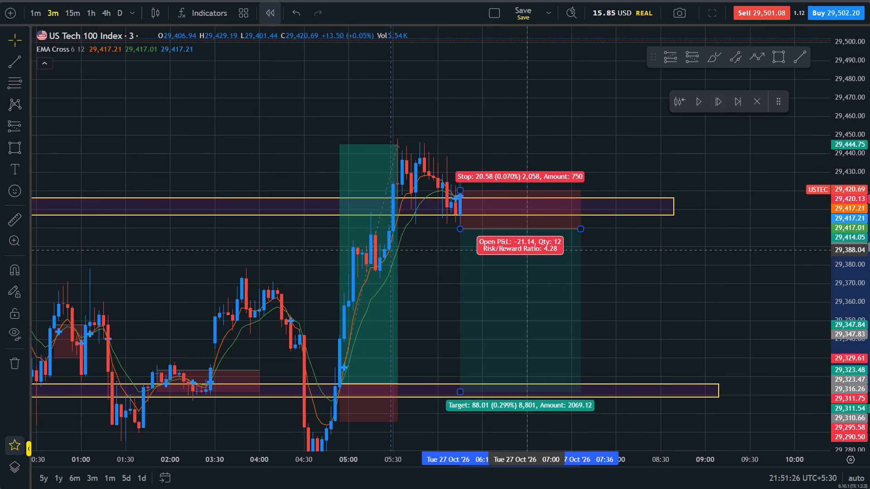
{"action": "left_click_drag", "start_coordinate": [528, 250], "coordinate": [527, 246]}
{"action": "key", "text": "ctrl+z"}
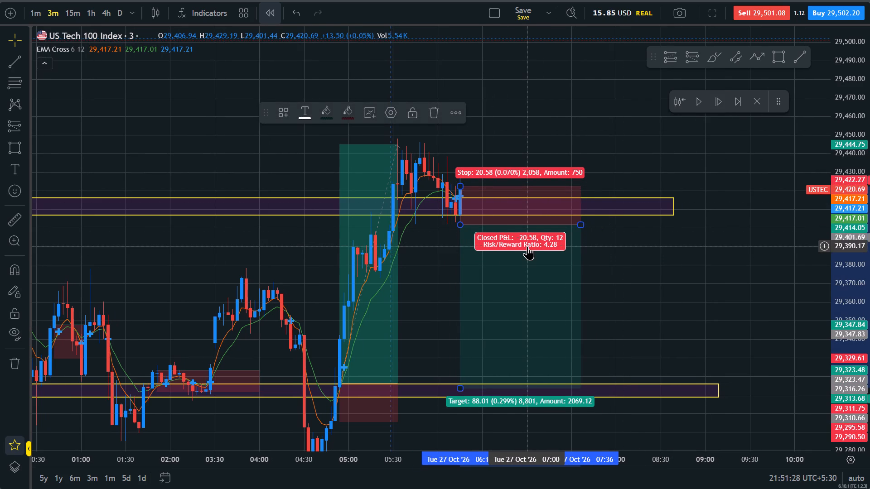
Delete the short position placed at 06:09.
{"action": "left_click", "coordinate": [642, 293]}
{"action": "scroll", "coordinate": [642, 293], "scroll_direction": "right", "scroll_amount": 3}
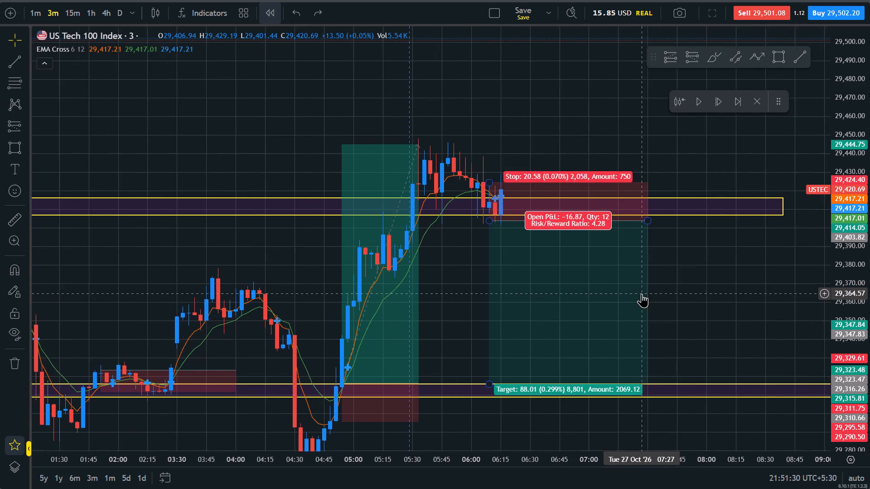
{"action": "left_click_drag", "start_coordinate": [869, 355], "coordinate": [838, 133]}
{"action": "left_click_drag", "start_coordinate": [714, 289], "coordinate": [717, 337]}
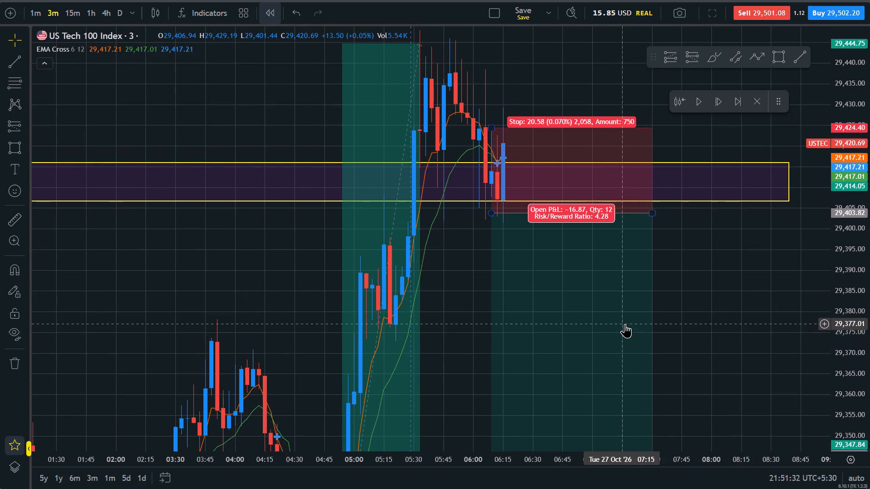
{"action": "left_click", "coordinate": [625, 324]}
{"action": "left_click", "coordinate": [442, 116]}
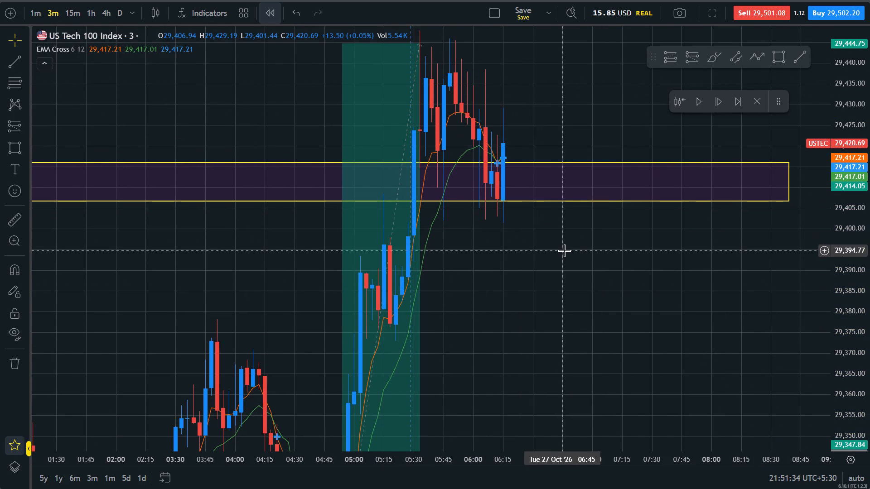
Advance the bar replay candle by candle through the 06:27 candle.
{"action": "scroll", "coordinate": [564, 250], "scroll_direction": "down", "scroll_amount": 5}
{"action": "left_click_drag", "start_coordinate": [869, 284], "coordinate": [869, 441]}
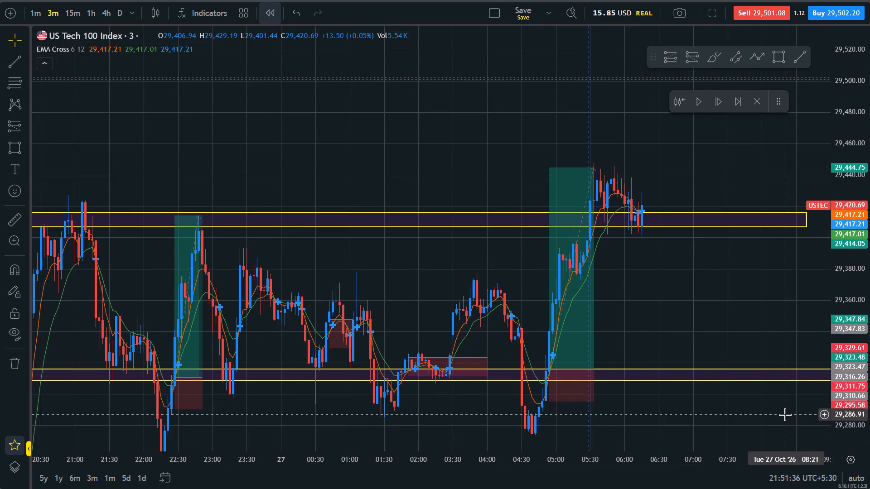
{"action": "scroll", "coordinate": [785, 414], "scroll_direction": "right", "scroll_amount": 1}
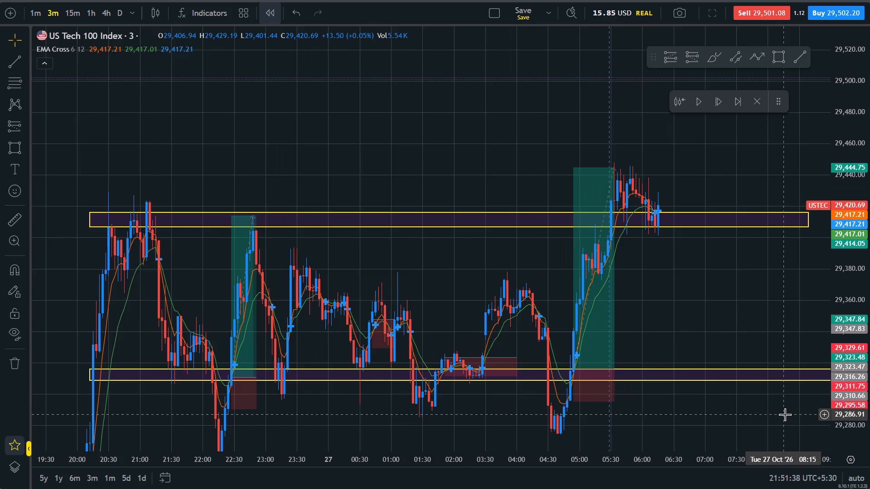
{"action": "scroll", "coordinate": [785, 414], "scroll_direction": "up", "scroll_amount": 4}
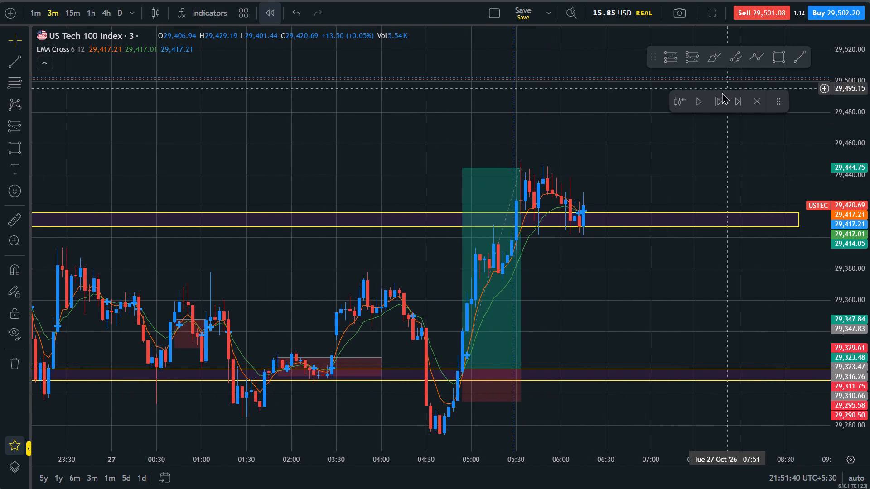
{"action": "left_click", "coordinate": [716, 97]}
{"action": "left_click", "coordinate": [716, 97]}
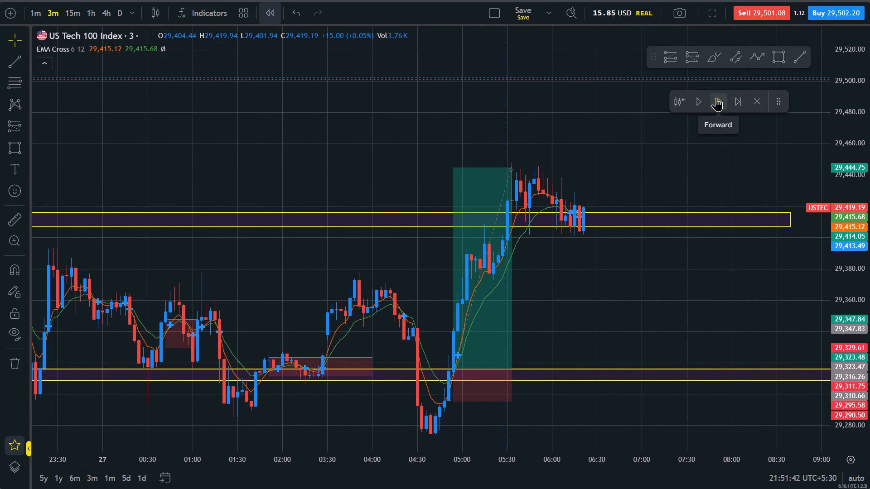
{"action": "left_click", "coordinate": [716, 97]}
{"action": "left_click", "coordinate": [716, 97]}
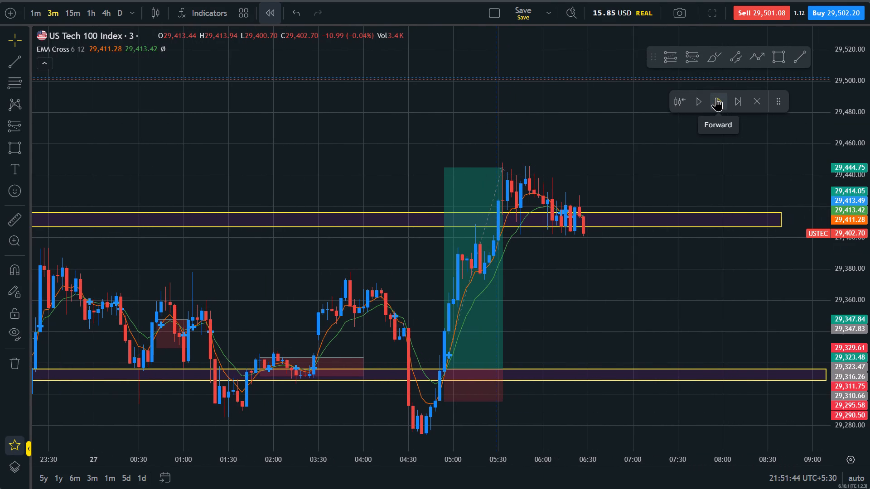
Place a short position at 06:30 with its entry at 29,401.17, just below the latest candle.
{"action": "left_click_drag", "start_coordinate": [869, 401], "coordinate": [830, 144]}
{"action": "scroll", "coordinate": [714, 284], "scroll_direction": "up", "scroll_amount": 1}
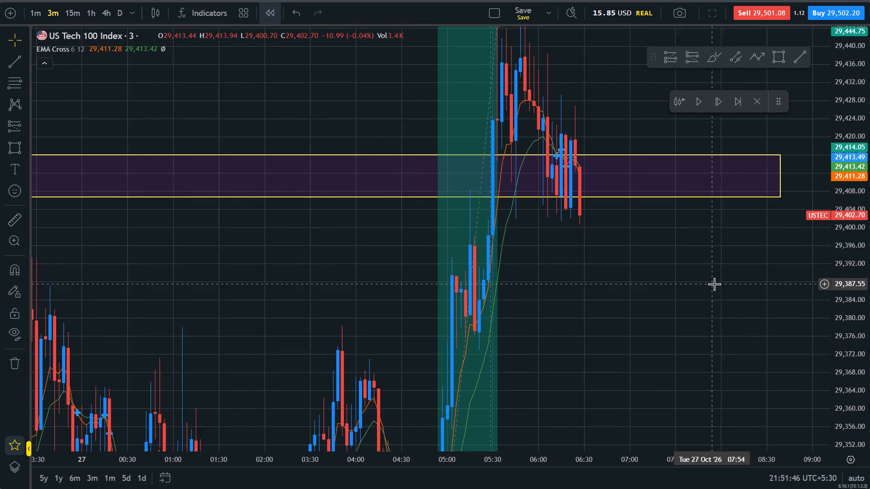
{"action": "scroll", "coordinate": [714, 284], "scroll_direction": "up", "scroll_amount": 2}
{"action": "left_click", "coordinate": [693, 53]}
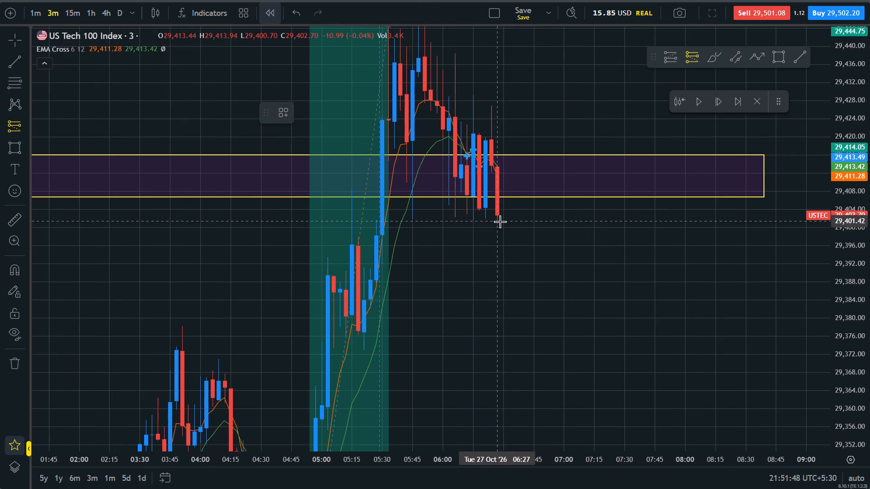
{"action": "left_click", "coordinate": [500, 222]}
Advance the bar replay by one candle to 06:30.
{"action": "left_click", "coordinate": [713, 102]}
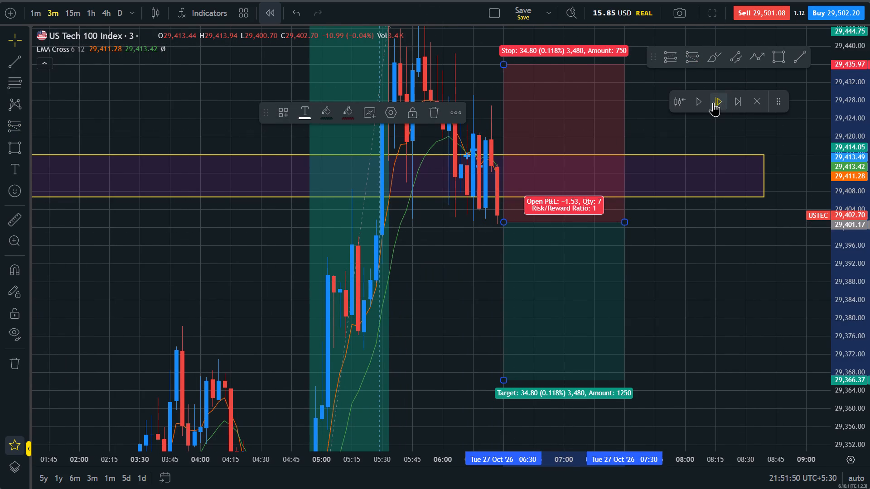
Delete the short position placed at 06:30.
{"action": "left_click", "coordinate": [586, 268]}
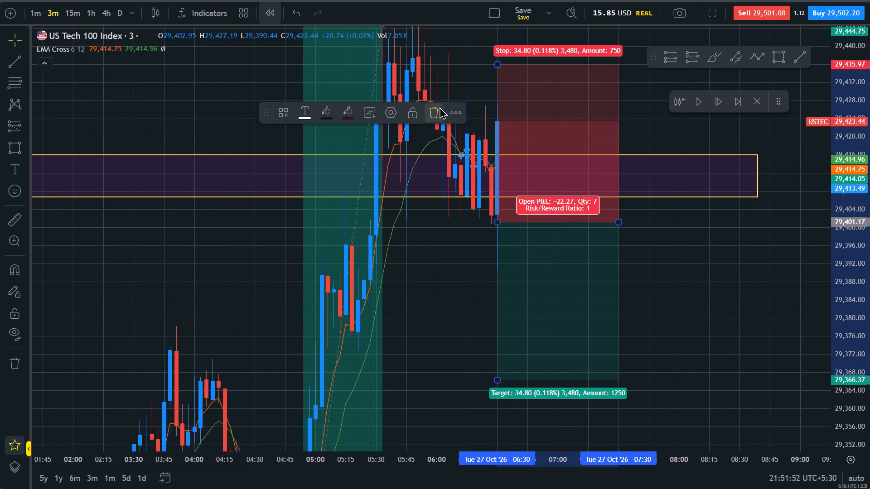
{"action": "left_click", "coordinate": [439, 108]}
Advance the bar replay by two candles through the 06:36 candle.
{"action": "left_click_drag", "start_coordinate": [628, 263], "coordinate": [635, 271]}
{"action": "scroll", "coordinate": [648, 271], "scroll_direction": "down", "scroll_amount": 5}
{"action": "left_click_drag", "start_coordinate": [869, 287], "coordinate": [869, 449]}
{"action": "scroll", "coordinate": [749, 316], "scroll_direction": "up", "scroll_amount": 2}
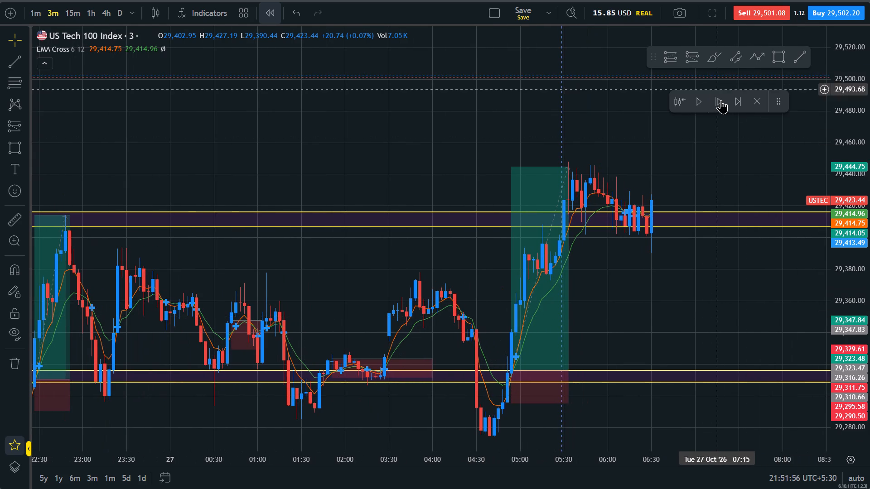
{"action": "left_click", "coordinate": [723, 101]}
{"action": "left_click", "coordinate": [723, 101]}
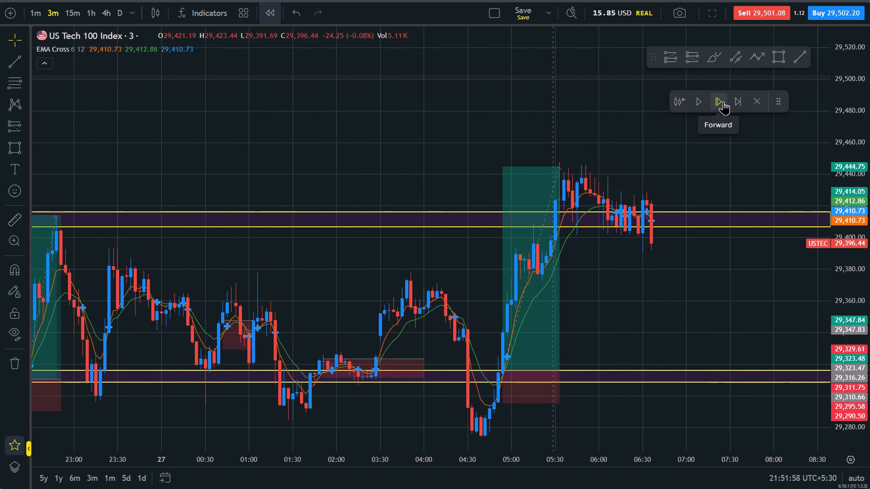
Place a short position at 06:39 with entry 29,395.74 and tighten its stop to 29,421.12.
{"action": "left_click", "coordinate": [688, 57]}
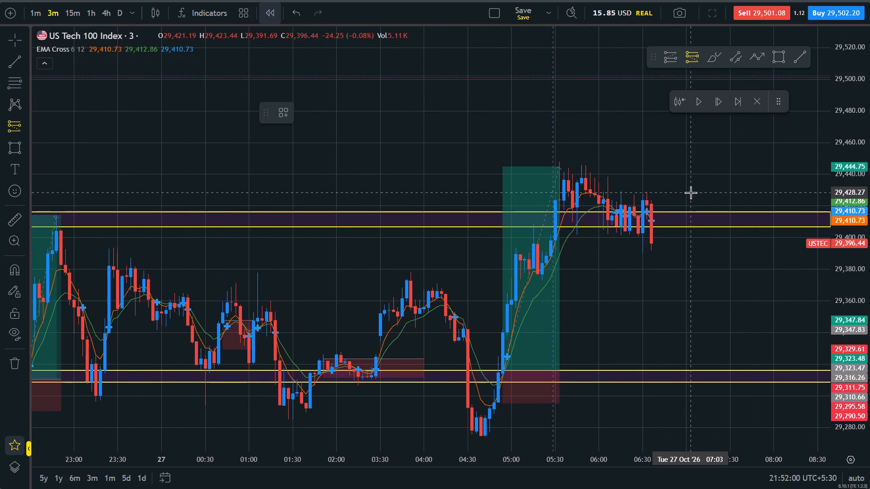
{"action": "left_click", "coordinate": [656, 244]}
{"action": "left_click_drag", "start_coordinate": [655, 192], "coordinate": [661, 200]}
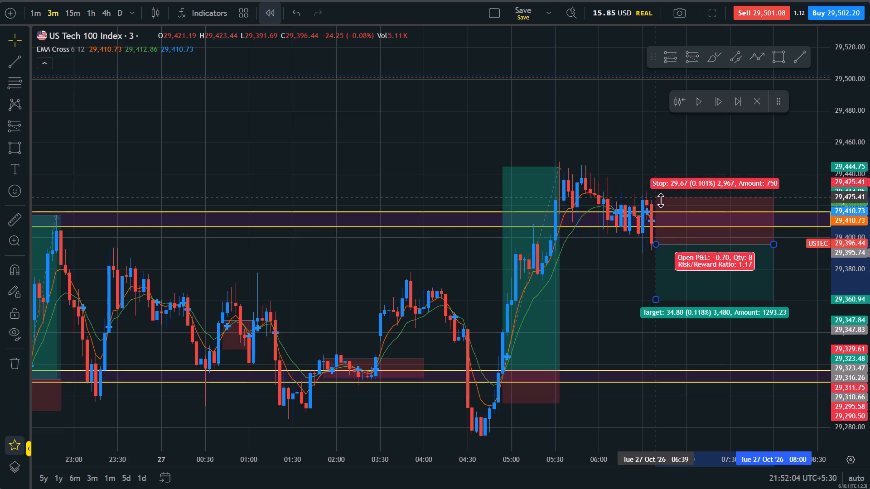
{"action": "left_click_drag", "start_coordinate": [661, 200], "coordinate": [665, 204]}
Advance the bar replay candle by candle through the 06:48 candle to play out the 06:39 short.
{"action": "left_click", "coordinate": [719, 105]}
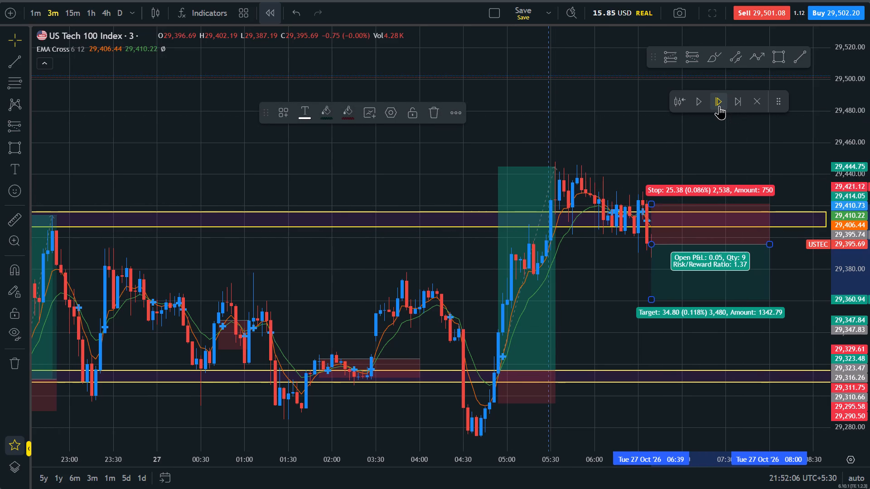
{"action": "left_click", "coordinate": [719, 105]}
{"action": "left_click", "coordinate": [719, 105]}
{"action": "left_click", "coordinate": [719, 105]}
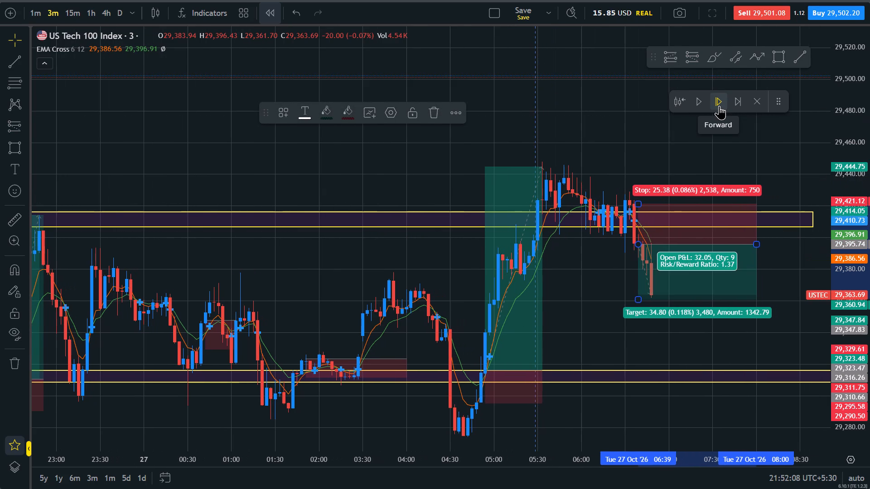
Advance the bar replay by three candles through the 06:57 candle.
{"action": "left_click", "coordinate": [719, 105]}
{"action": "double_click", "coordinate": [719, 105]}
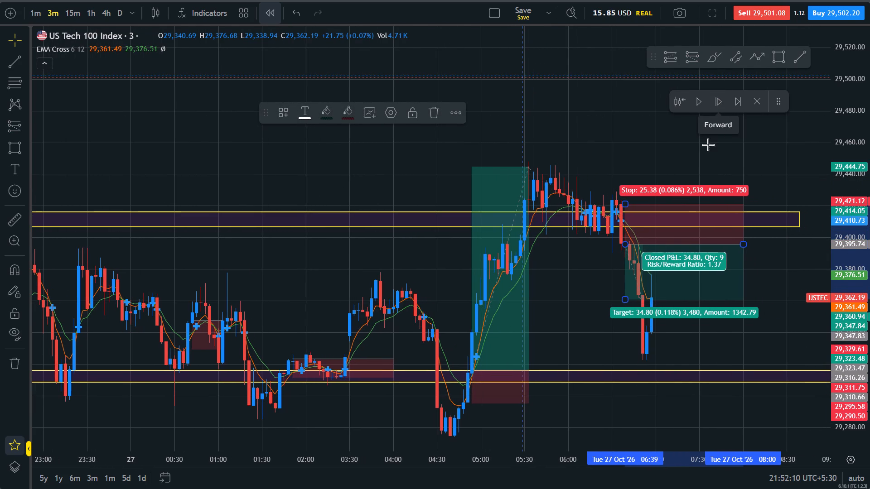
Extend the target of the 06:39 short position down to 29,325.33, near the low of the drop.
{"action": "left_click_drag", "start_coordinate": [628, 300], "coordinate": [623, 353]}
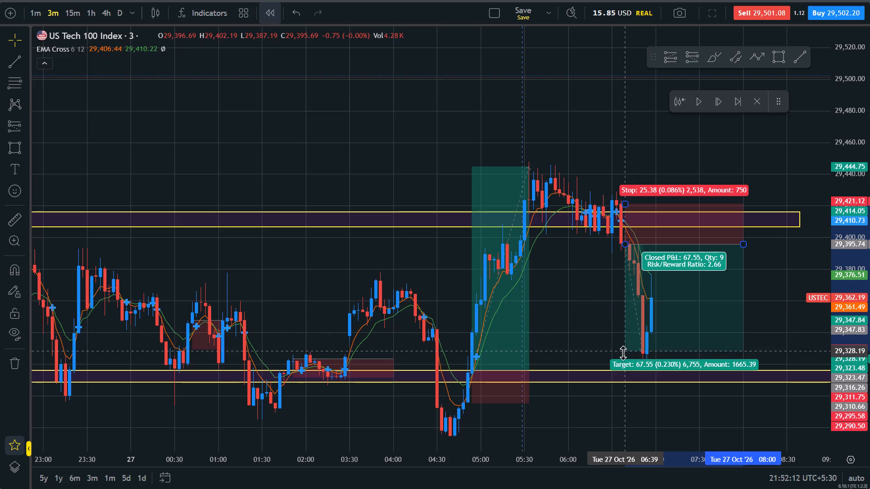
{"action": "left_click_drag", "start_coordinate": [623, 353], "coordinate": [623, 356]}
Advance the bar replay by four candles through the 07:09 candle.
{"action": "left_click_drag", "start_coordinate": [595, 334], "coordinate": [575, 297]}
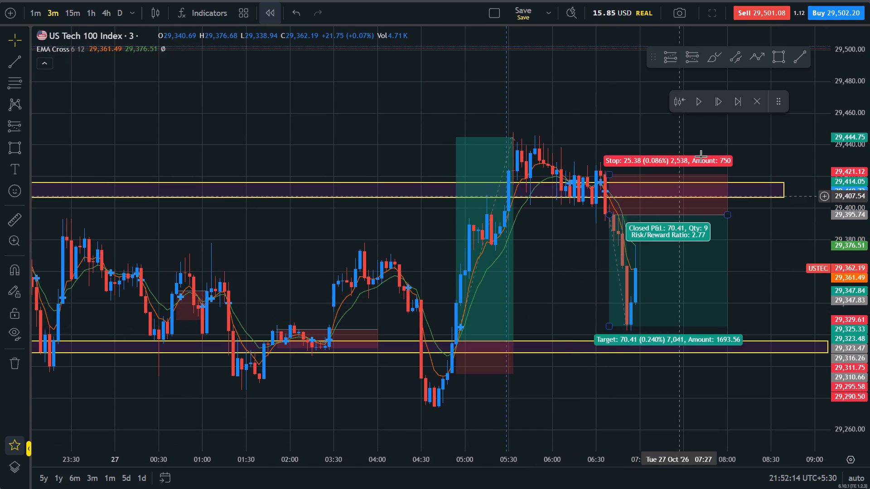
{"action": "left_click", "coordinate": [718, 102]}
{"action": "left_click", "coordinate": [718, 102]}
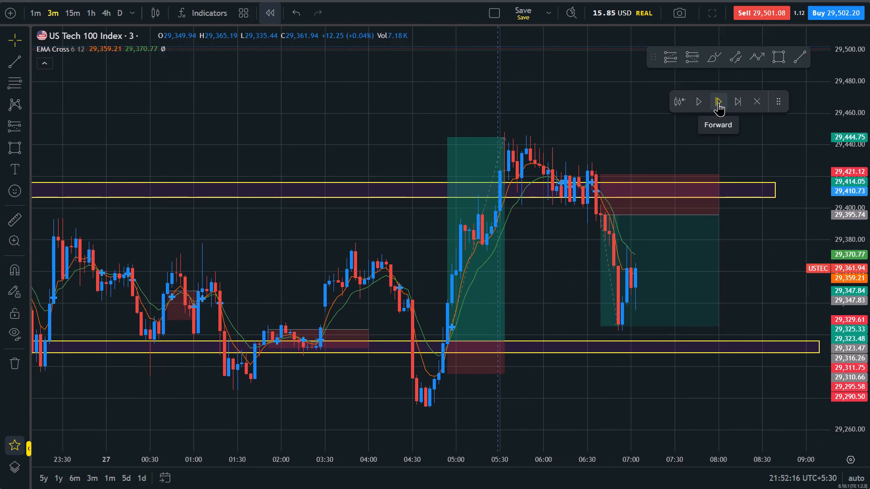
{"action": "double_click", "coordinate": [718, 102]}
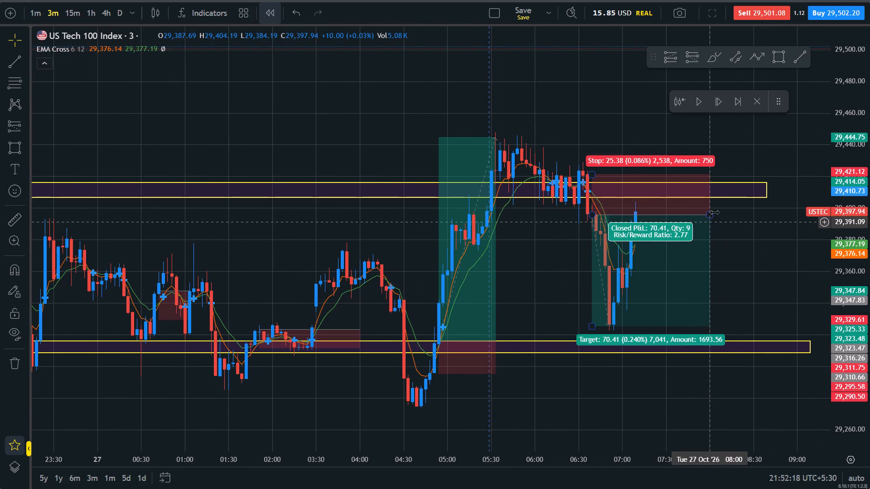
Shorten the 06:39 short position so that it ends at 06:57, and deselect it.
{"action": "left_click_drag", "start_coordinate": [707, 216], "coordinate": [619, 223]}
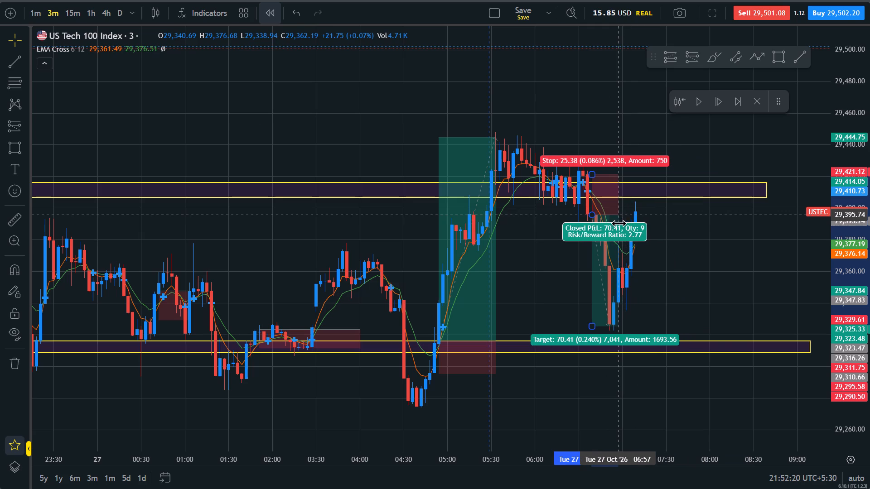
{"action": "left_click_drag", "start_coordinate": [619, 223], "coordinate": [619, 224]}
{"action": "left_click", "coordinate": [730, 278]}
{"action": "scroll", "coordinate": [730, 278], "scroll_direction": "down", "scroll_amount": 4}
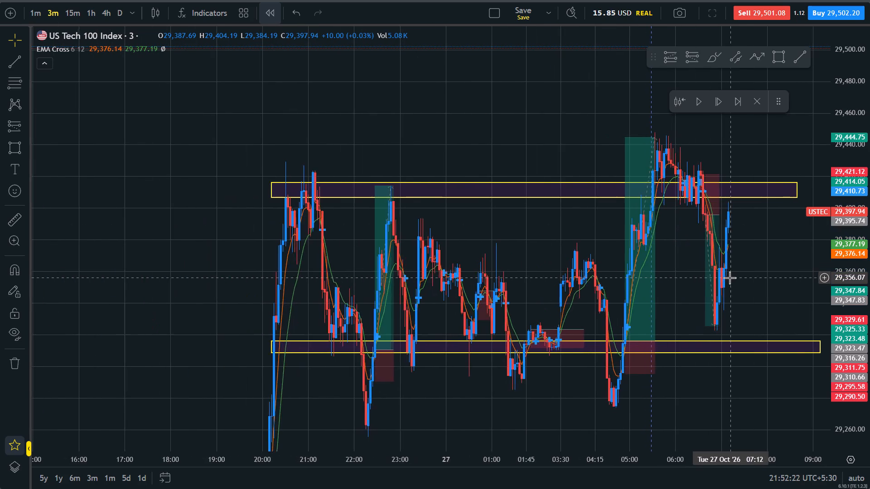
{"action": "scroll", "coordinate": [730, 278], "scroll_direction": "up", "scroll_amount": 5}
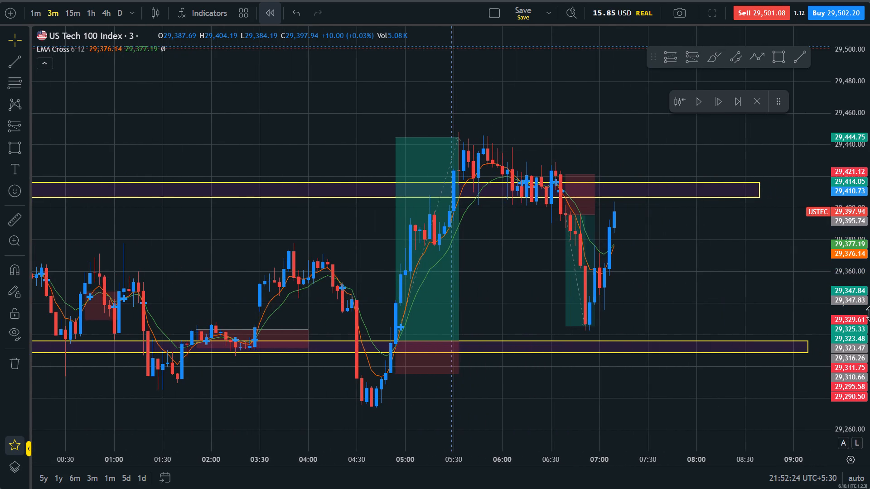
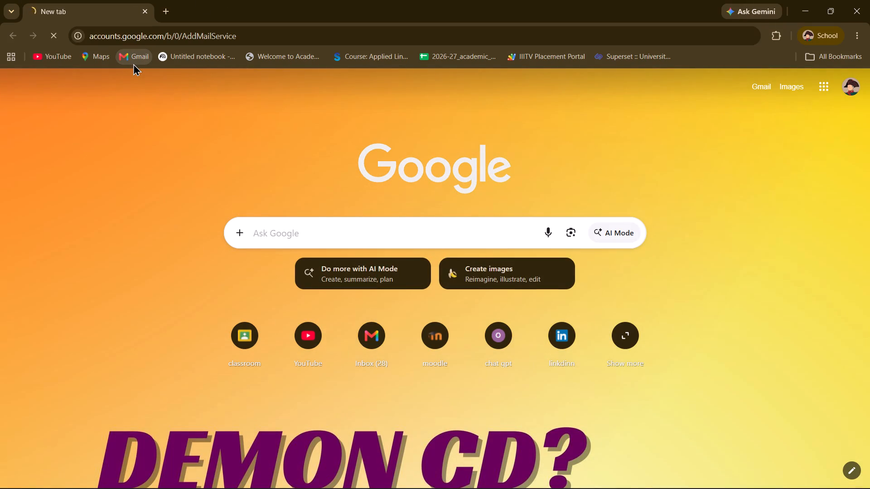
Close the tab loading Gmail and the YouTube Music browser window, and return to the US Tech 100 chart.
{"action": "left_click", "coordinate": [169, 11]}
{"action": "left_click", "coordinate": [145, 11]}
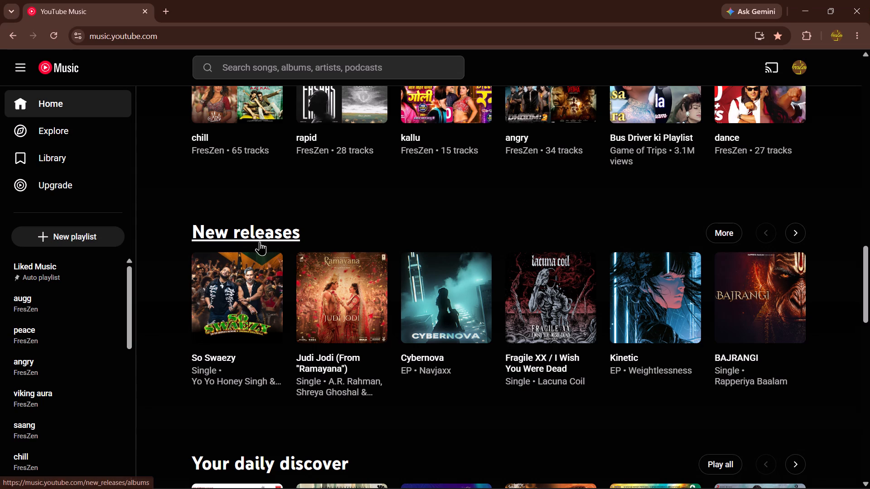
{"action": "key", "text": "alt+F4"}
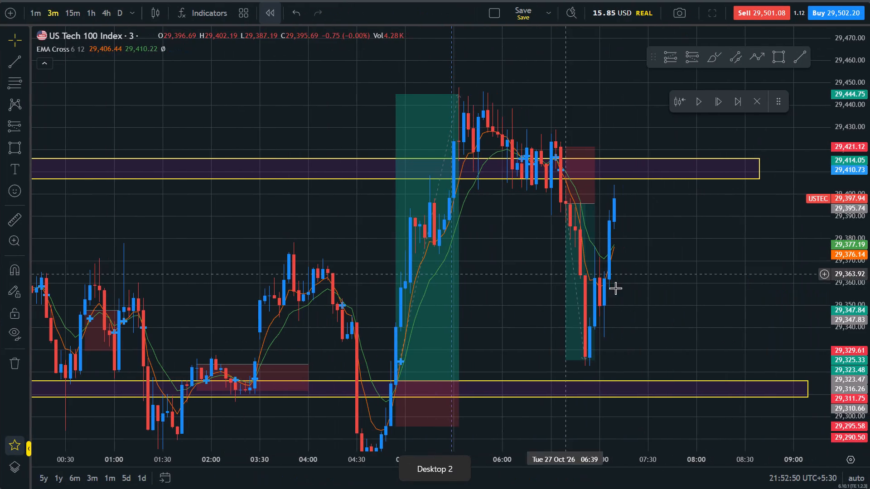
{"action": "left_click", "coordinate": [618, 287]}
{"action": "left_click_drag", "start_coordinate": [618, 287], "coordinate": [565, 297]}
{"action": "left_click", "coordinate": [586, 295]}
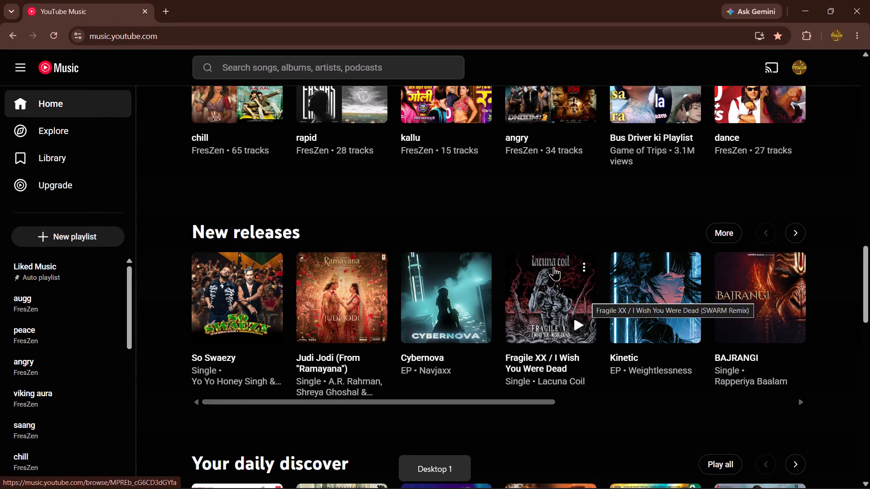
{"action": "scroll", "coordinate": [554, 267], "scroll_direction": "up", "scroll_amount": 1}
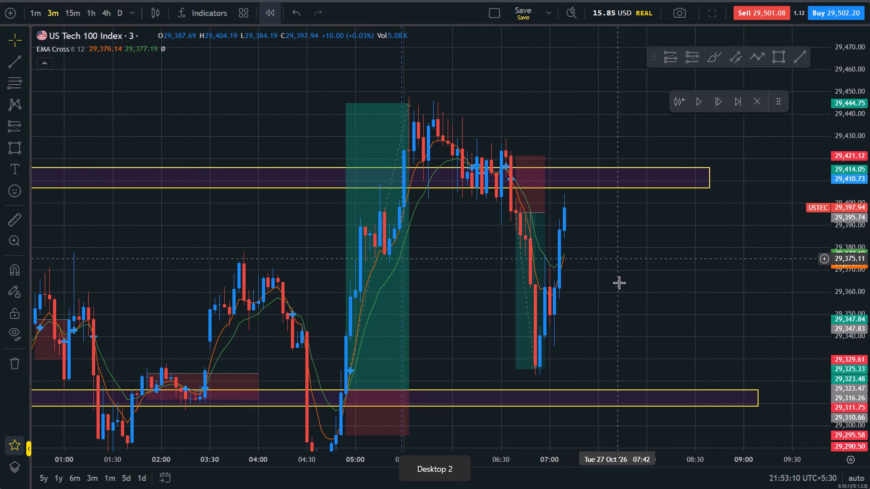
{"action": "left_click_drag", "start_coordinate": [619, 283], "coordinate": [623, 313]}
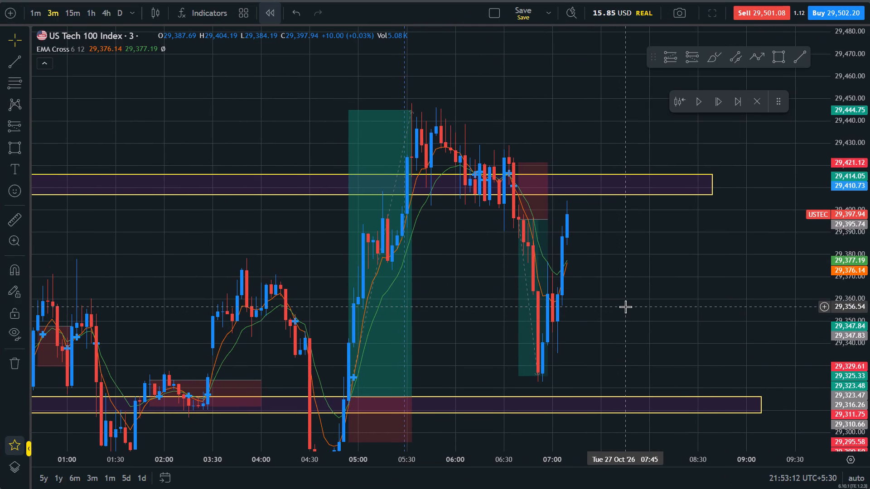
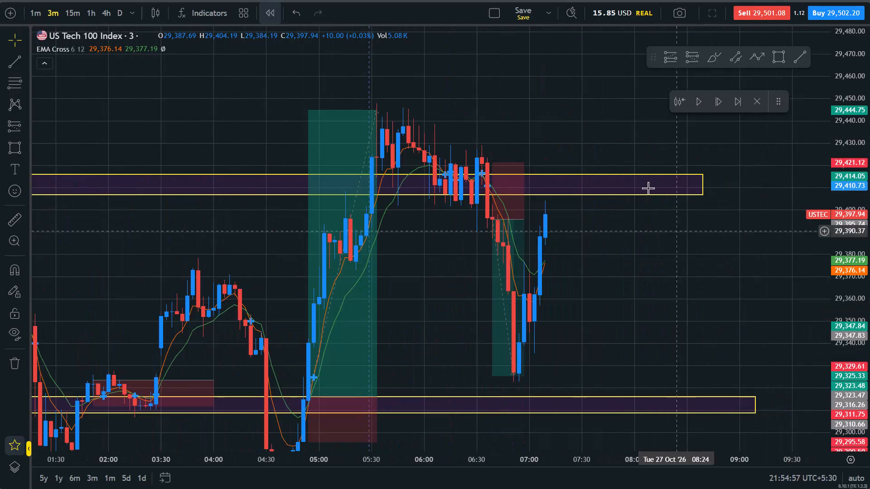
Advance the bar replay four candles, up to the 07:21 candle.
{"action": "triple_click", "coordinate": [719, 102]}
{"action": "left_click", "coordinate": [720, 101]}
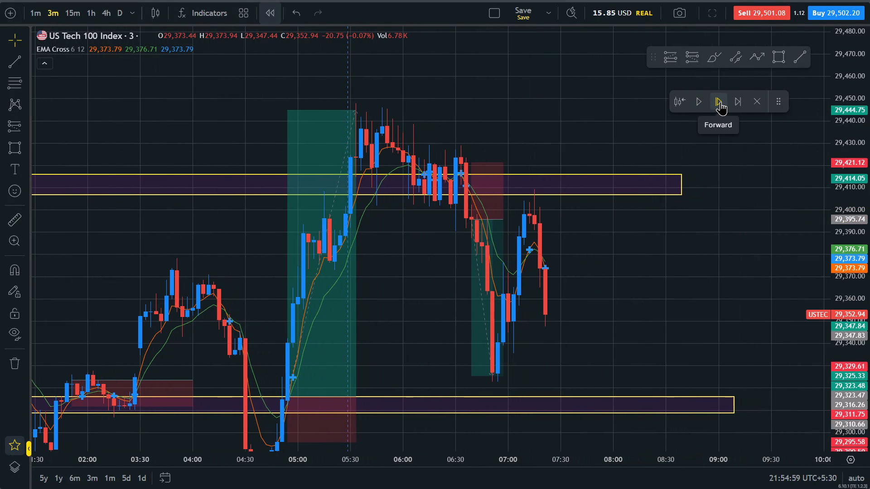
{"action": "left_click", "coordinate": [637, 295]}
Place a short position at the 07:21 candle with entry about 29,373.33, stop about 29,390.12 and target about 29,320.94.
{"action": "left_click", "coordinate": [695, 53]}
{"action": "left_click", "coordinate": [545, 269]}
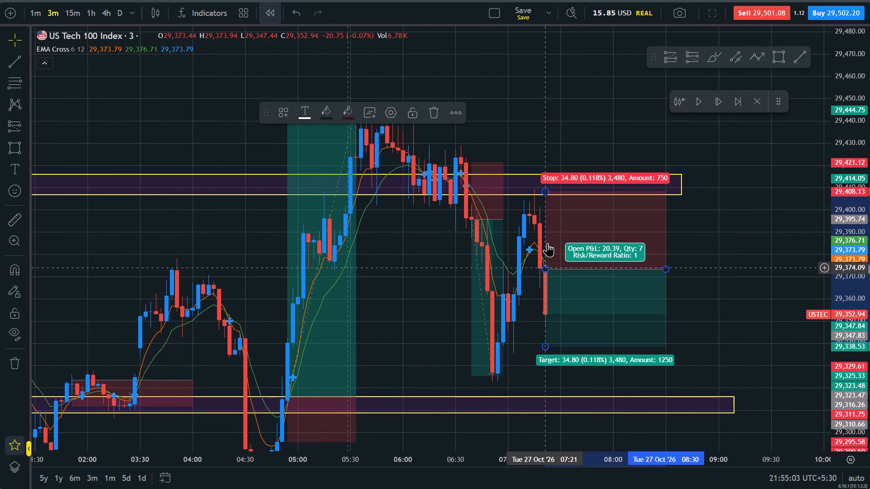
{"action": "left_click_drag", "start_coordinate": [546, 192], "coordinate": [554, 228]}
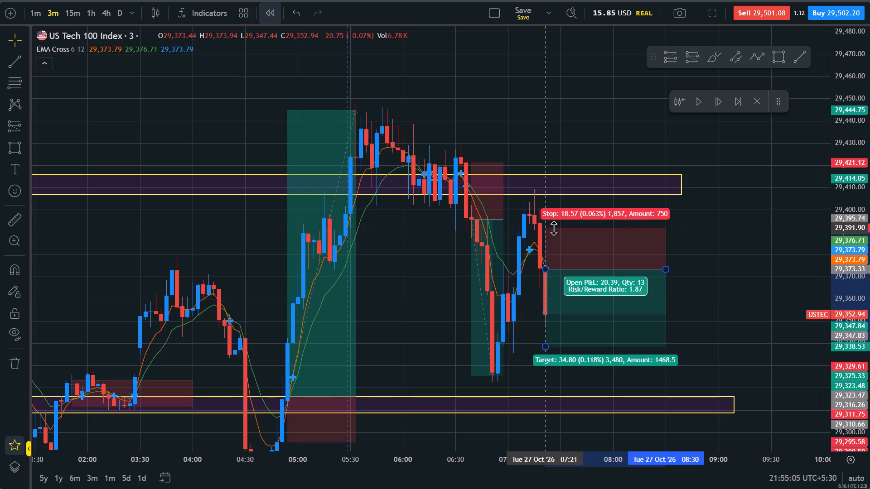
{"action": "left_click_drag", "start_coordinate": [554, 228], "coordinate": [551, 232]}
{"action": "left_click_drag", "start_coordinate": [543, 346], "coordinate": [551, 388]}
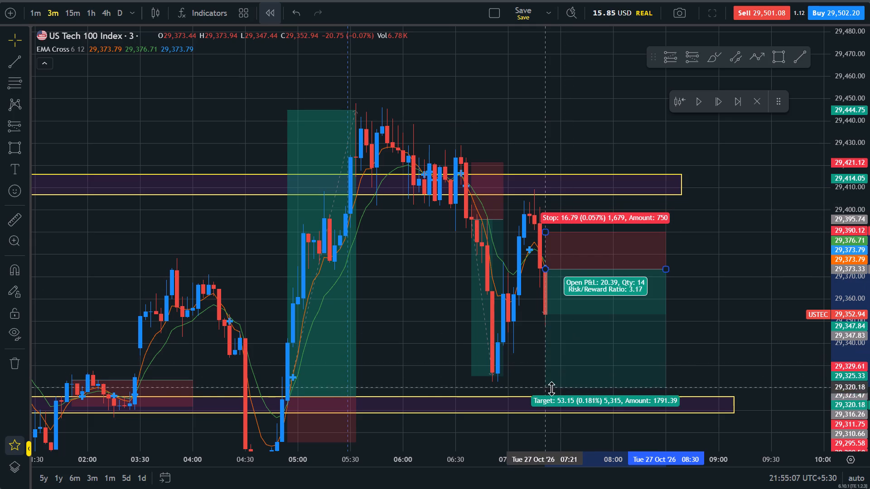
{"action": "left_click_drag", "start_coordinate": [551, 388], "coordinate": [567, 386]}
Advance the bar replay from 07:21 to the 08:09 candle to play out the short trade.
{"action": "left_click_drag", "start_coordinate": [869, 325], "coordinate": [849, 299]}
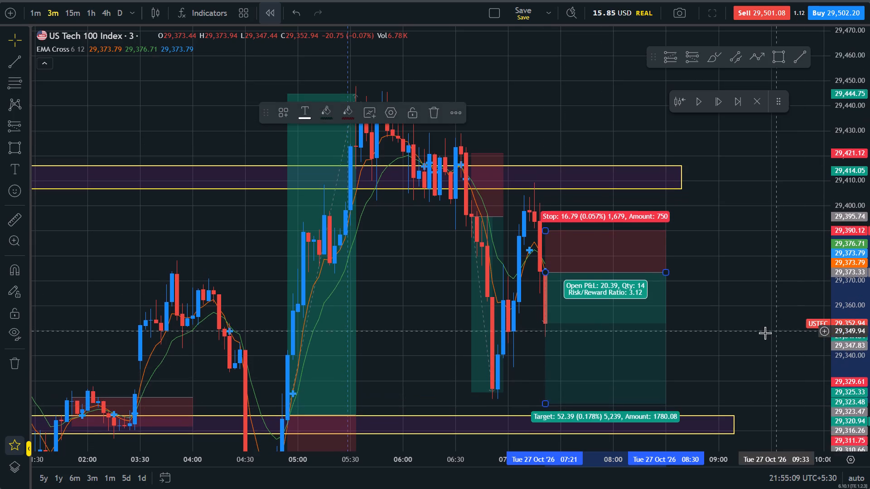
{"action": "left_click_drag", "start_coordinate": [764, 333], "coordinate": [742, 200]}
{"action": "left_click", "coordinate": [716, 105]}
{"action": "left_click", "coordinate": [716, 105]}
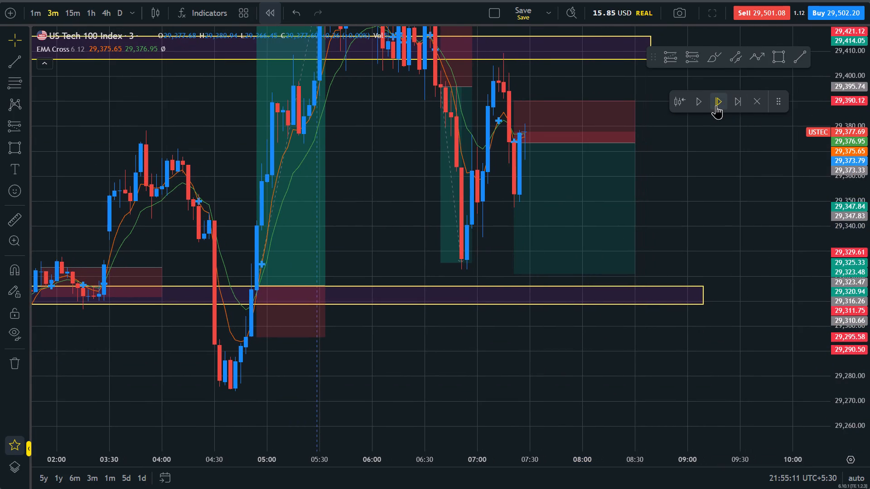
{"action": "left_click", "coordinate": [716, 105]}
{"action": "left_click", "coordinate": [716, 105]}
{"action": "left_click", "coordinate": [716, 105]}
{"action": "double_click", "coordinate": [716, 105]}
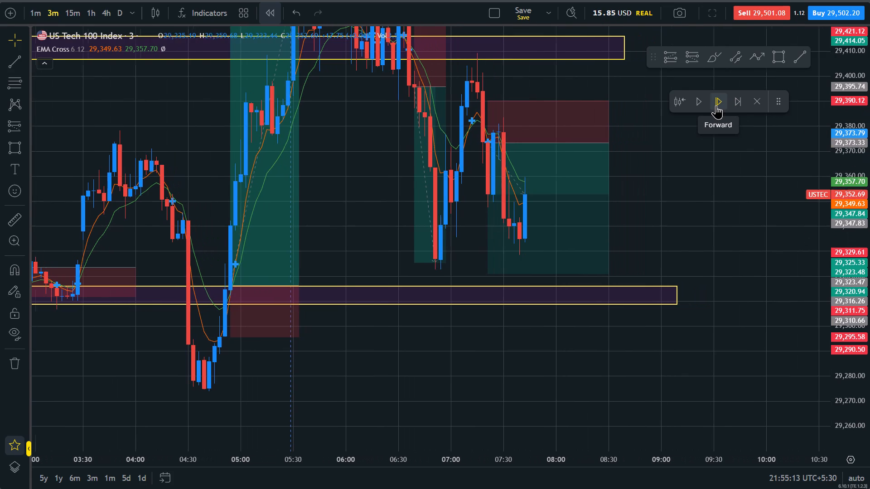
{"action": "triple_click", "coordinate": [716, 105]}
{"action": "double_click", "coordinate": [716, 105]}
{"action": "triple_click", "coordinate": [716, 105]}
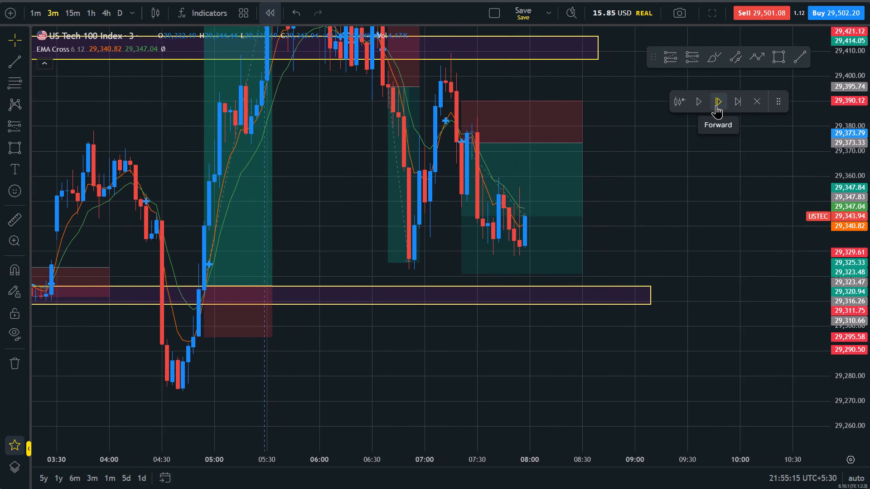
{"action": "left_click", "coordinate": [716, 105]}
{"action": "left_click", "coordinate": [716, 219]}
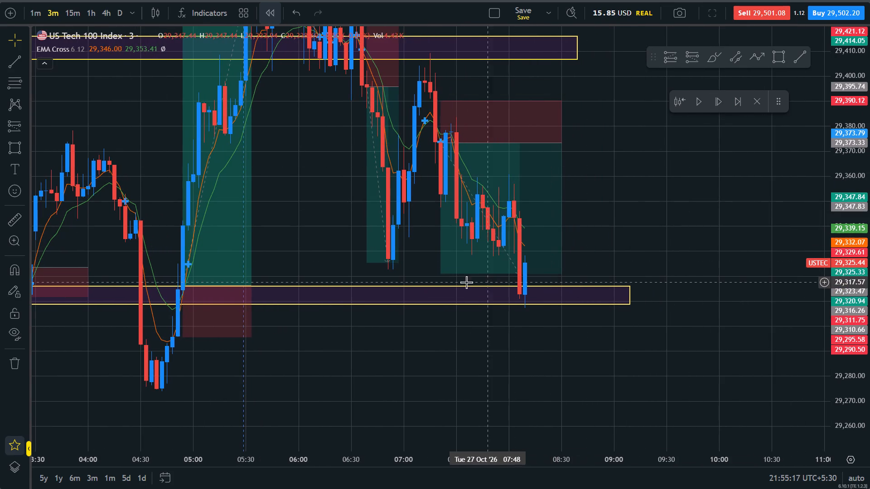
Lower the latest short position's target to about 29,310.77, inside the zone below it.
{"action": "left_click_drag", "start_coordinate": [441, 273], "coordinate": [466, 299]}
{"action": "left_click", "coordinate": [484, 381]}
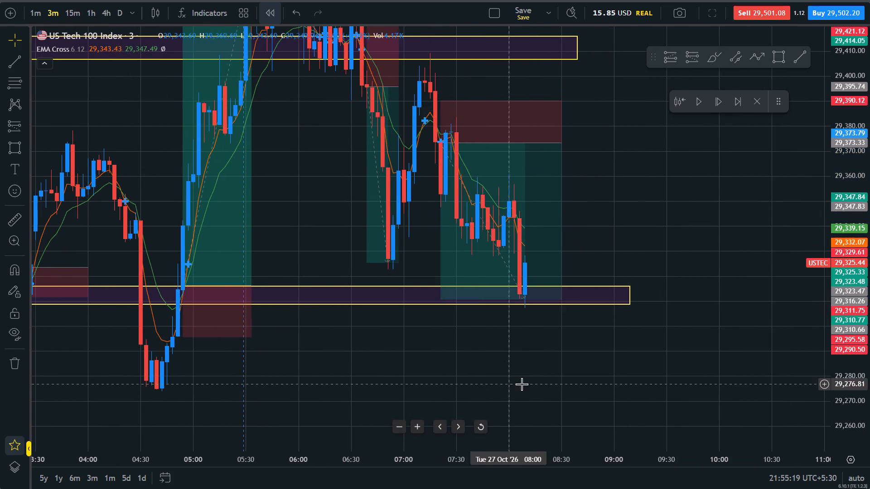
Advance the bar replay eight more candles, up to the 08:33 candle.
{"action": "scroll", "coordinate": [523, 385], "scroll_direction": "down", "scroll_amount": 3}
{"action": "left_click_drag", "start_coordinate": [869, 145], "coordinate": [869, 273]}
{"action": "scroll", "coordinate": [739, 252], "scroll_direction": "up", "scroll_amount": 3}
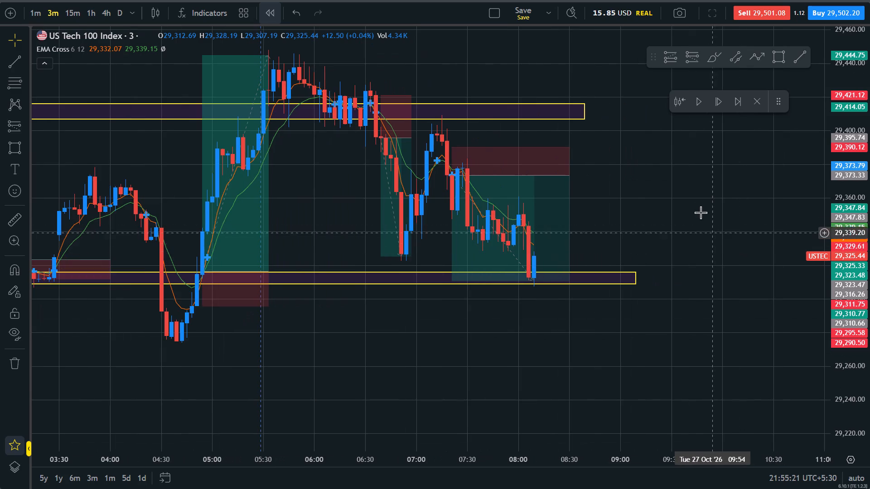
{"action": "triple_click", "coordinate": [697, 203]}
{"action": "left_click", "coordinate": [697, 203]}
{"action": "left_click_drag", "start_coordinate": [869, 331], "coordinate": [863, 209]}
{"action": "left_click_drag", "start_coordinate": [718, 201], "coordinate": [725, 304]}
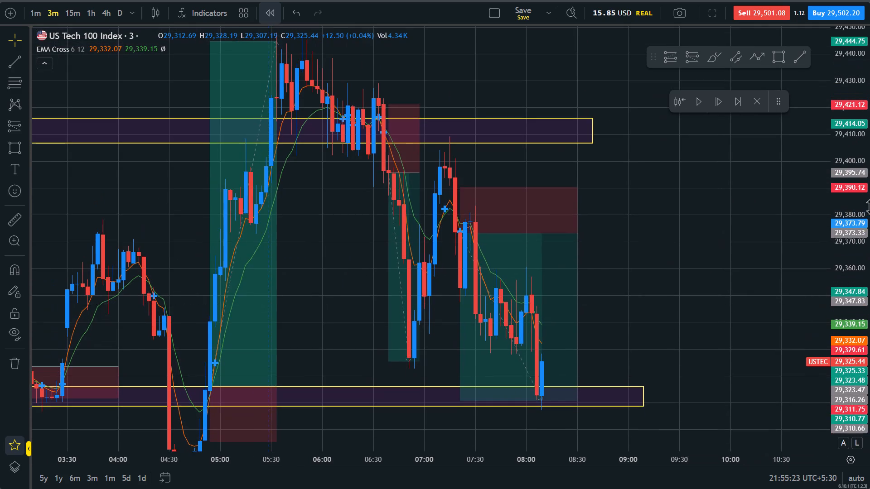
{"action": "left_click_drag", "start_coordinate": [869, 214], "coordinate": [862, 272]}
{"action": "left_click", "coordinate": [700, 258]}
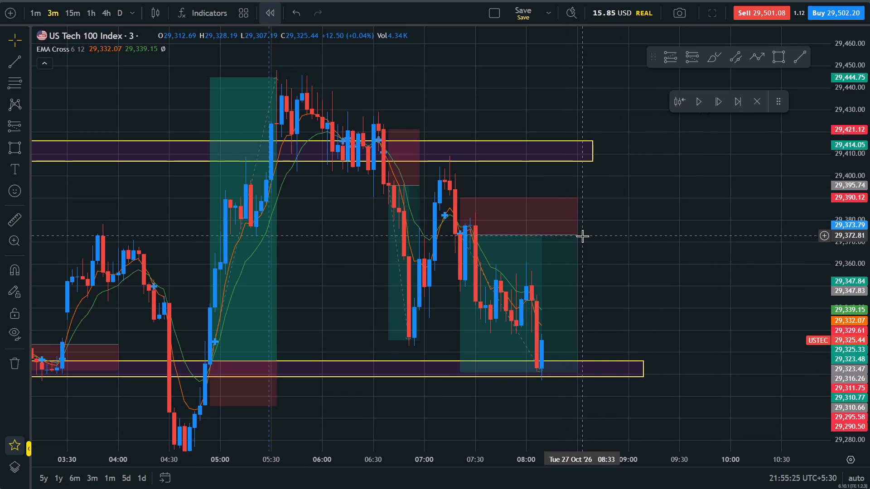
{"action": "left_click", "coordinate": [713, 98]}
{"action": "triple_click", "coordinate": [713, 98]}
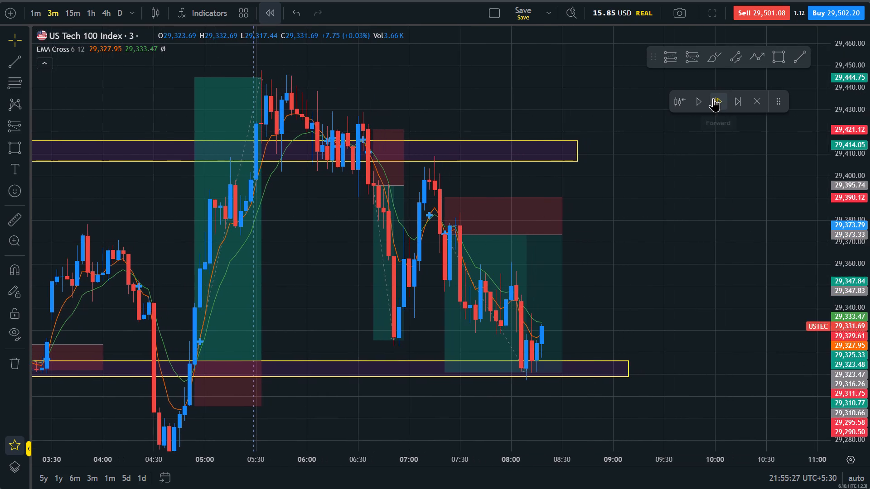
{"action": "left_click", "coordinate": [713, 98]}
{"action": "triple_click", "coordinate": [713, 98]}
Draw a thin rectangle zone across the recent lows, about 29,278 to 29,282, spanning from before 20:00 to about 10:15.
{"action": "left_click_drag", "start_coordinate": [701, 263], "coordinate": [682, 85]}
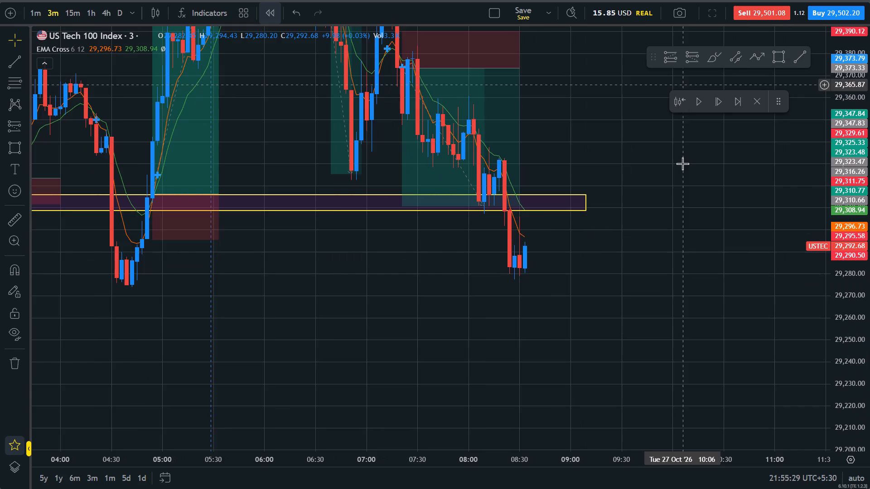
{"action": "scroll", "coordinate": [692, 240], "scroll_direction": "down", "scroll_amount": 6}
{"action": "left_click_drag", "start_coordinate": [869, 138], "coordinate": [869, 233]}
{"action": "scroll", "coordinate": [673, 275], "scroll_direction": "down", "scroll_amount": 5}
{"action": "scroll", "coordinate": [740, 264], "scroll_direction": "up", "scroll_amount": 4}
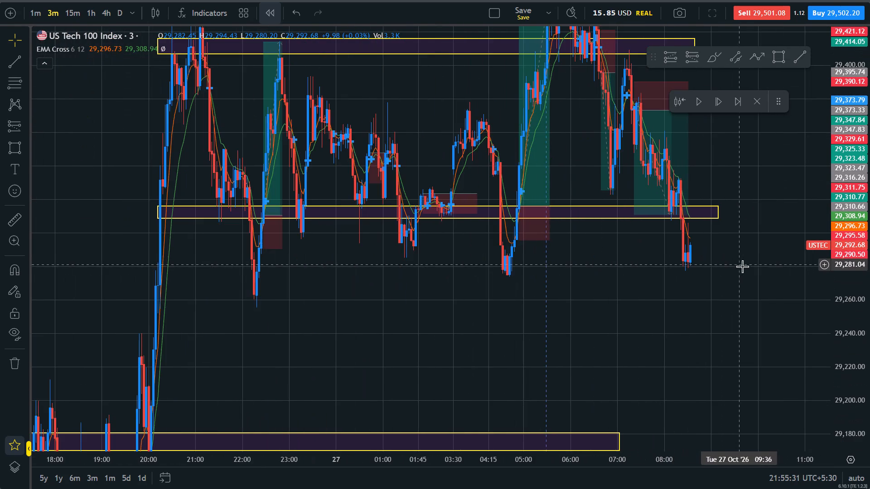
{"action": "left_click", "coordinate": [774, 58]}
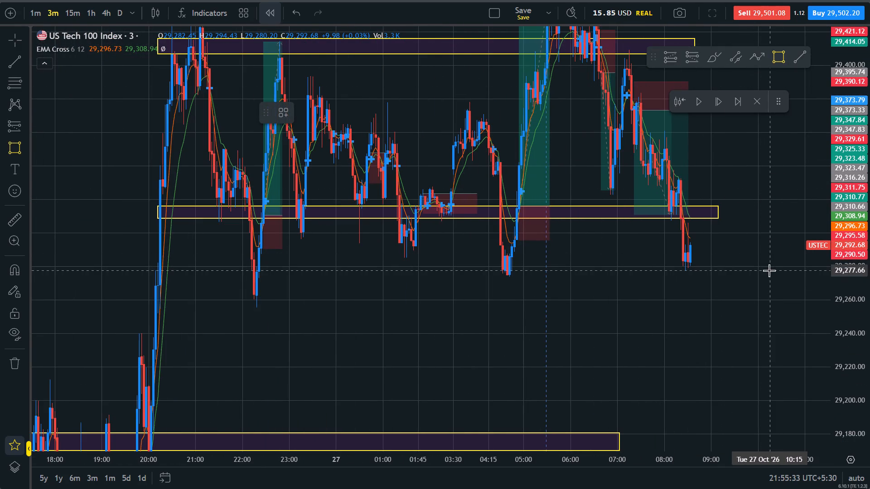
{"action": "left_click", "coordinate": [768, 270]}
{"action": "left_click", "coordinate": [140, 263]}
{"action": "left_click", "coordinate": [636, 300]}
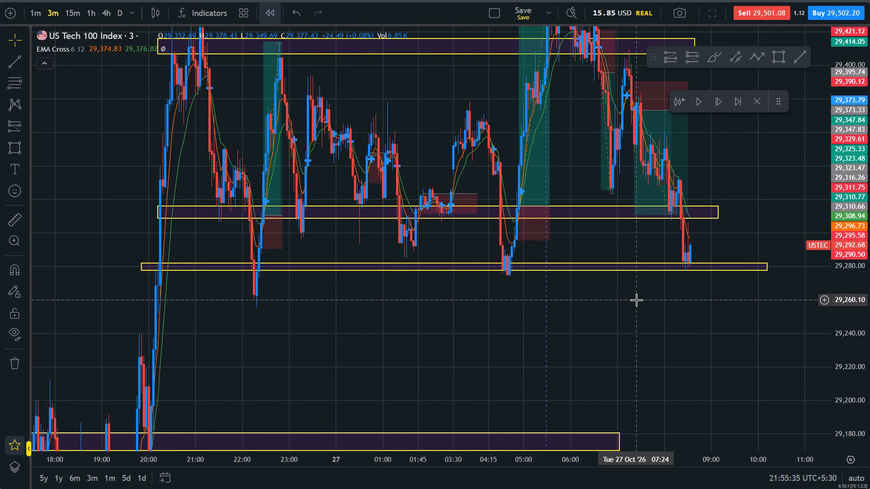
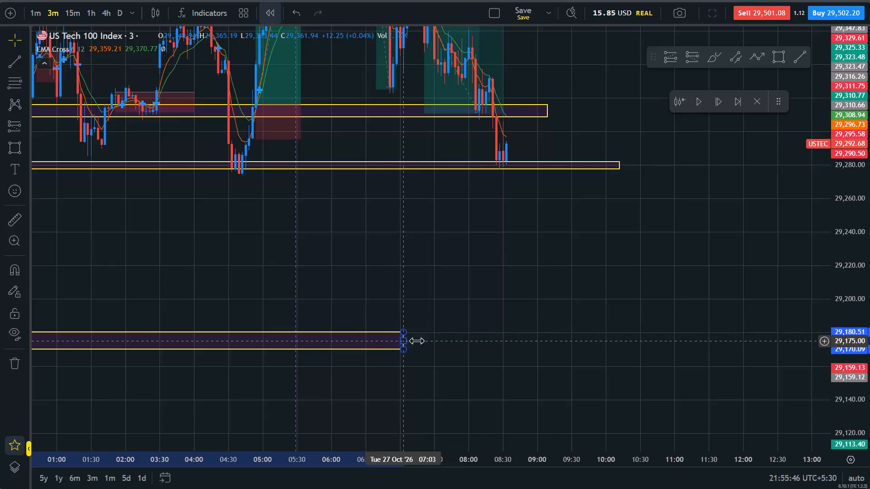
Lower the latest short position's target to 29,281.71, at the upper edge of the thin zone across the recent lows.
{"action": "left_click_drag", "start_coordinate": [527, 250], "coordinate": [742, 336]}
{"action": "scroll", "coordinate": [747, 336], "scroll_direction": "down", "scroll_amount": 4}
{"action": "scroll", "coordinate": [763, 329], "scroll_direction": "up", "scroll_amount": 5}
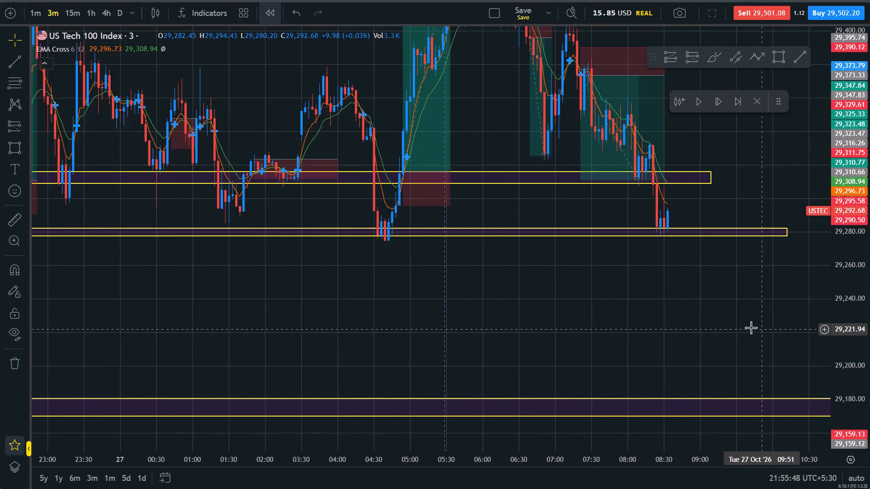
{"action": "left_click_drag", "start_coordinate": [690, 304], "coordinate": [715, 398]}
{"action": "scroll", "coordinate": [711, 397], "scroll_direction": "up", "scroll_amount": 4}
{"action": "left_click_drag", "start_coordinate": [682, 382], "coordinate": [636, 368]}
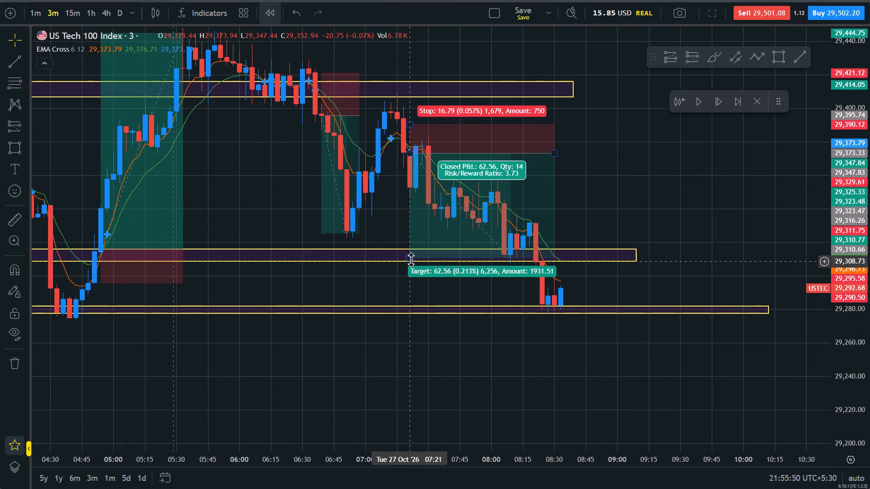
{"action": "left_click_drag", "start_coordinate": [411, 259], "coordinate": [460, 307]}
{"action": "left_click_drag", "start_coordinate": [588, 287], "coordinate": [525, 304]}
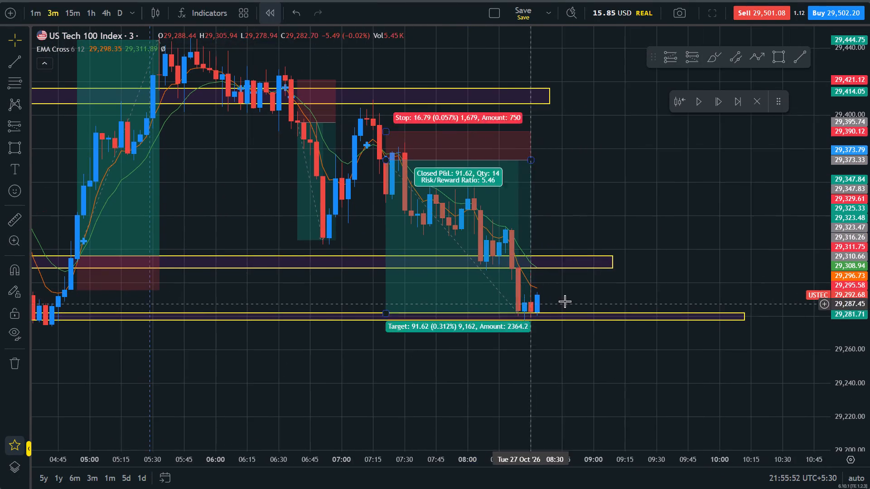
Advance the bar replay from the 08:33 candle to the 09:33 candle.
{"action": "scroll", "coordinate": [647, 299], "scroll_direction": "down", "scroll_amount": 5}
{"action": "left_click_drag", "start_coordinate": [869, 169], "coordinate": [869, 230]}
{"action": "left_click_drag", "start_coordinate": [735, 215], "coordinate": [654, 241]}
{"action": "left_click", "coordinate": [725, 95]}
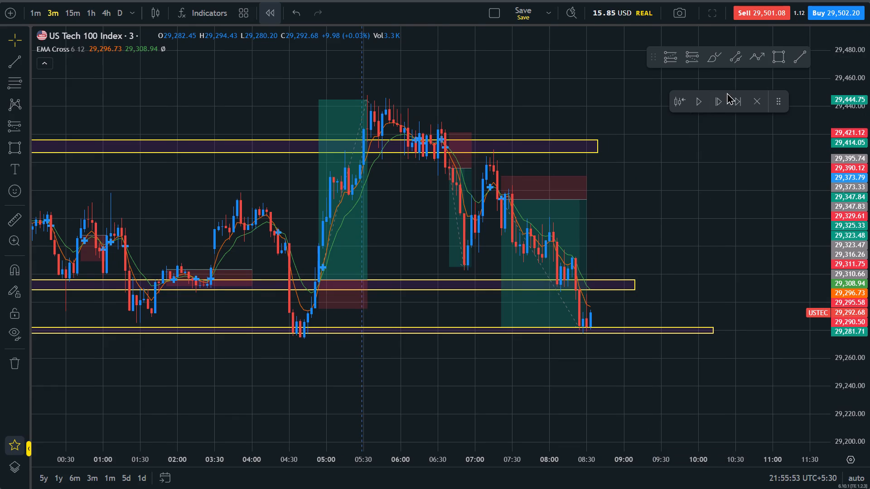
{"action": "triple_click", "coordinate": [718, 100]}
{"action": "triple_click", "coordinate": [718, 101]}
{"action": "triple_click", "coordinate": [718, 101]}
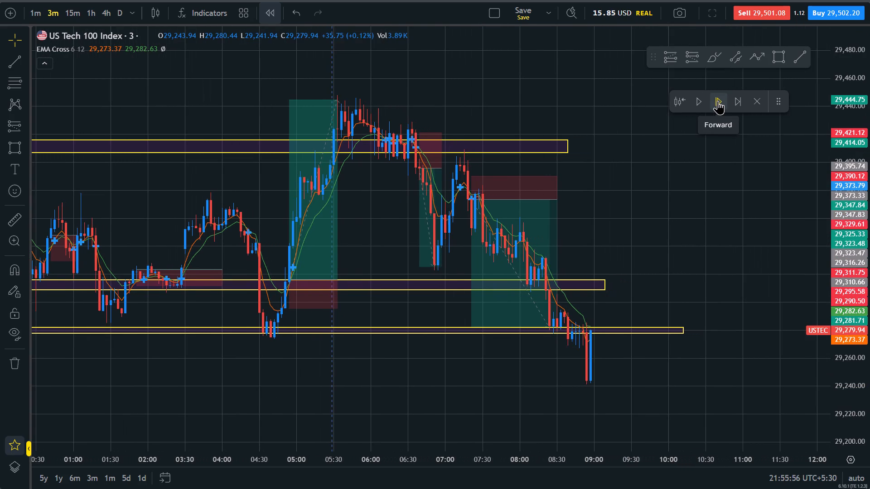
{"action": "double_click", "coordinate": [718, 101]}
{"action": "left_click", "coordinate": [718, 101]}
{"action": "left_click", "coordinate": [718, 101]}
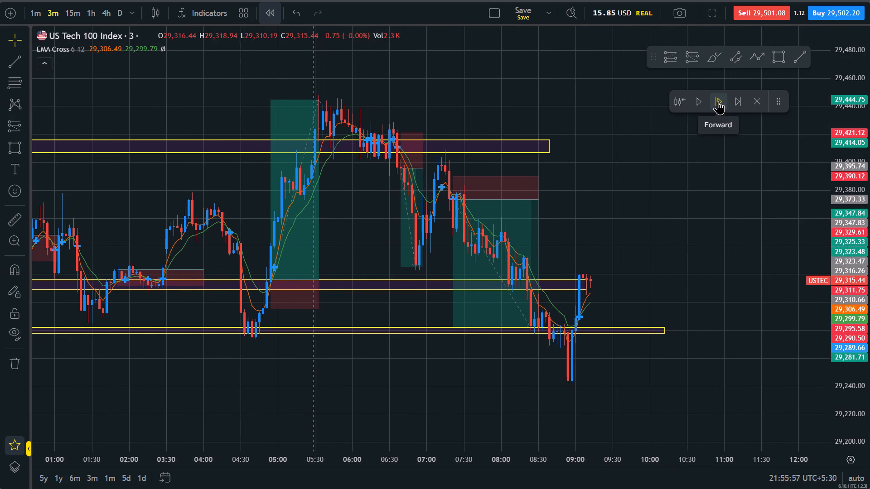
{"action": "left_click", "coordinate": [718, 101]}
{"action": "left_click", "coordinate": [718, 101]}
{"action": "left_click", "coordinate": [718, 101]}
{"action": "left_click", "coordinate": [718, 101]}
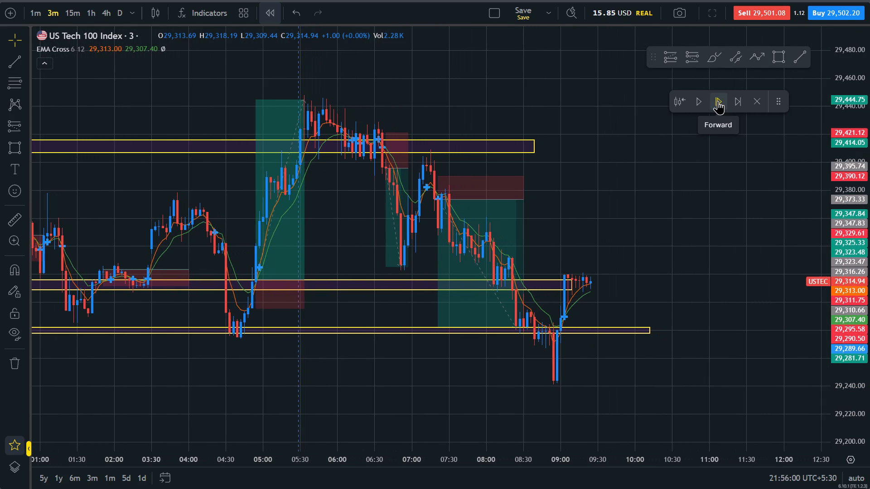
{"action": "double_click", "coordinate": [718, 101]}
{"action": "left_click", "coordinate": [718, 101]}
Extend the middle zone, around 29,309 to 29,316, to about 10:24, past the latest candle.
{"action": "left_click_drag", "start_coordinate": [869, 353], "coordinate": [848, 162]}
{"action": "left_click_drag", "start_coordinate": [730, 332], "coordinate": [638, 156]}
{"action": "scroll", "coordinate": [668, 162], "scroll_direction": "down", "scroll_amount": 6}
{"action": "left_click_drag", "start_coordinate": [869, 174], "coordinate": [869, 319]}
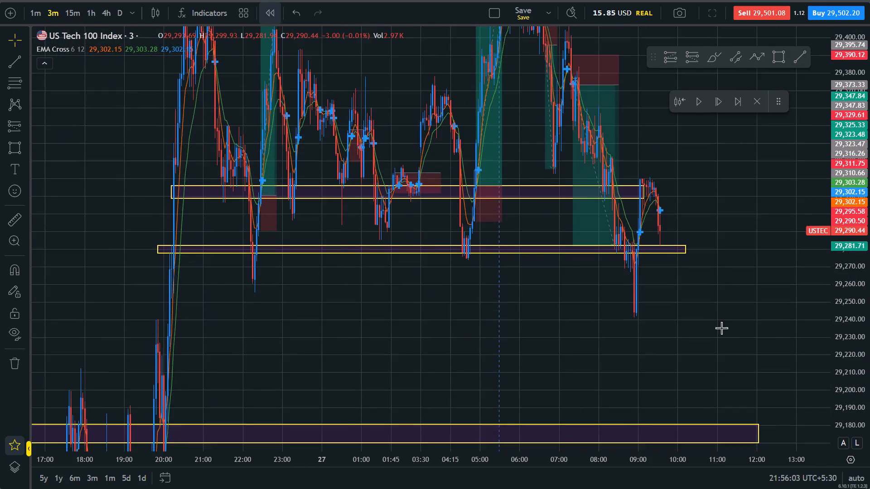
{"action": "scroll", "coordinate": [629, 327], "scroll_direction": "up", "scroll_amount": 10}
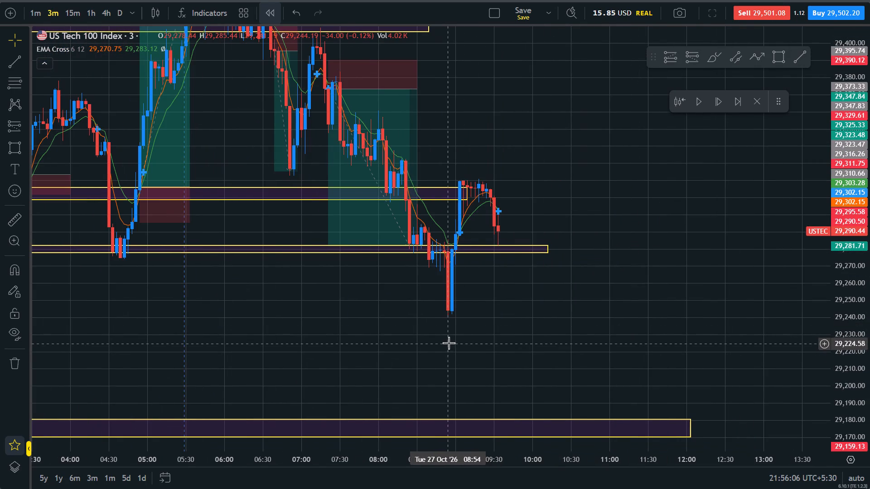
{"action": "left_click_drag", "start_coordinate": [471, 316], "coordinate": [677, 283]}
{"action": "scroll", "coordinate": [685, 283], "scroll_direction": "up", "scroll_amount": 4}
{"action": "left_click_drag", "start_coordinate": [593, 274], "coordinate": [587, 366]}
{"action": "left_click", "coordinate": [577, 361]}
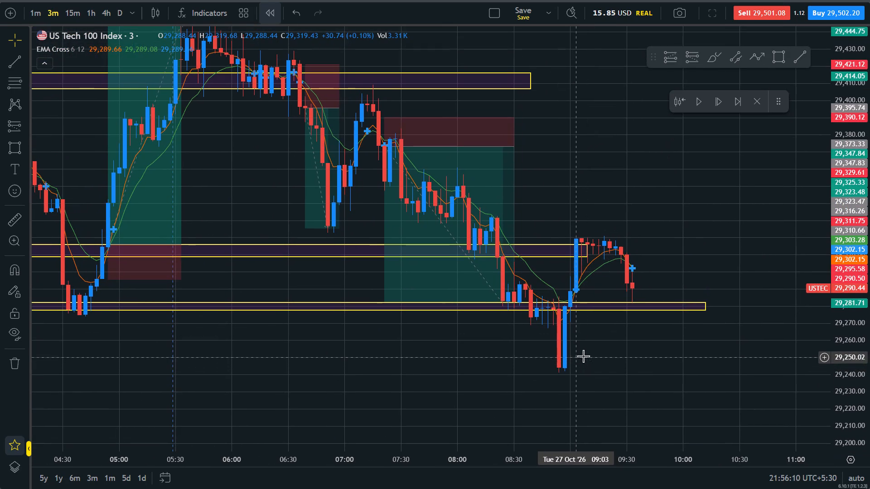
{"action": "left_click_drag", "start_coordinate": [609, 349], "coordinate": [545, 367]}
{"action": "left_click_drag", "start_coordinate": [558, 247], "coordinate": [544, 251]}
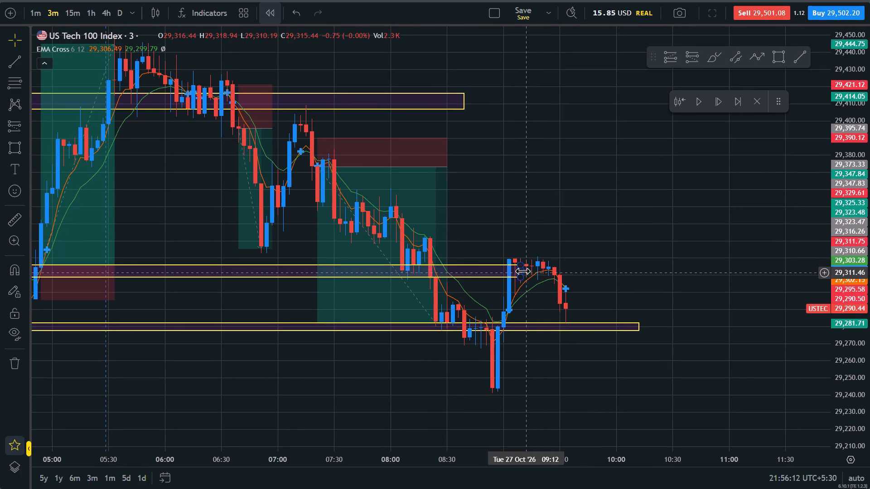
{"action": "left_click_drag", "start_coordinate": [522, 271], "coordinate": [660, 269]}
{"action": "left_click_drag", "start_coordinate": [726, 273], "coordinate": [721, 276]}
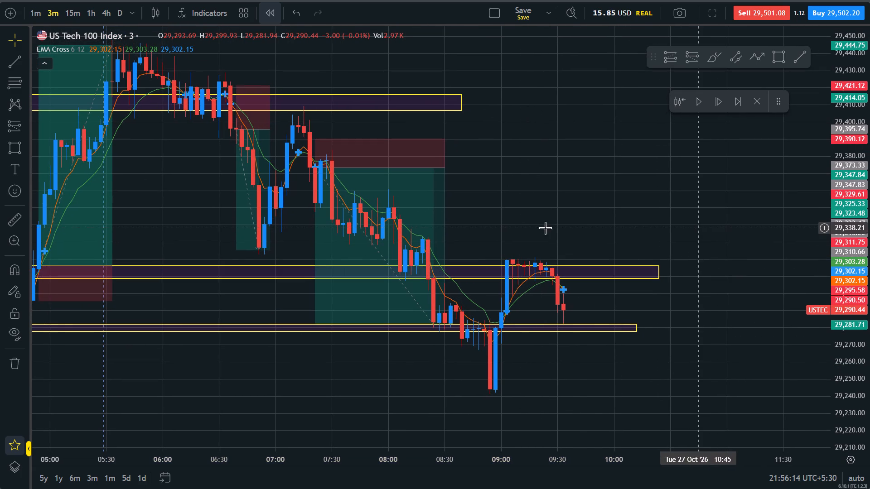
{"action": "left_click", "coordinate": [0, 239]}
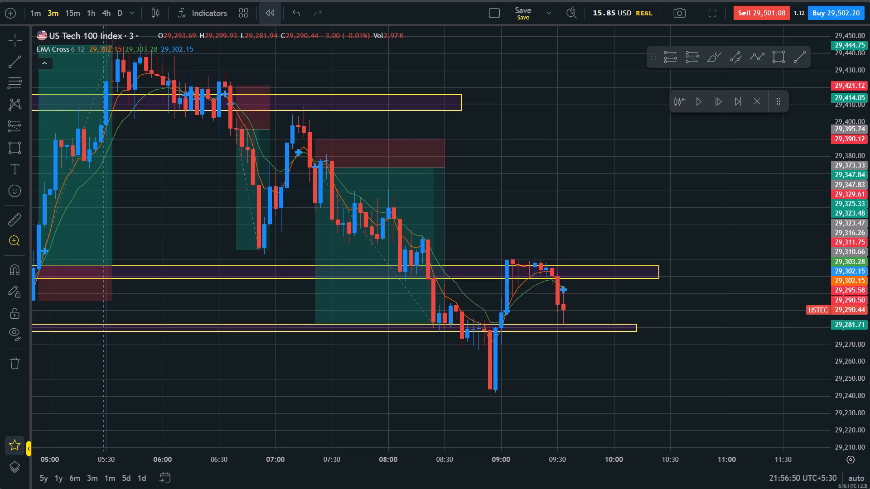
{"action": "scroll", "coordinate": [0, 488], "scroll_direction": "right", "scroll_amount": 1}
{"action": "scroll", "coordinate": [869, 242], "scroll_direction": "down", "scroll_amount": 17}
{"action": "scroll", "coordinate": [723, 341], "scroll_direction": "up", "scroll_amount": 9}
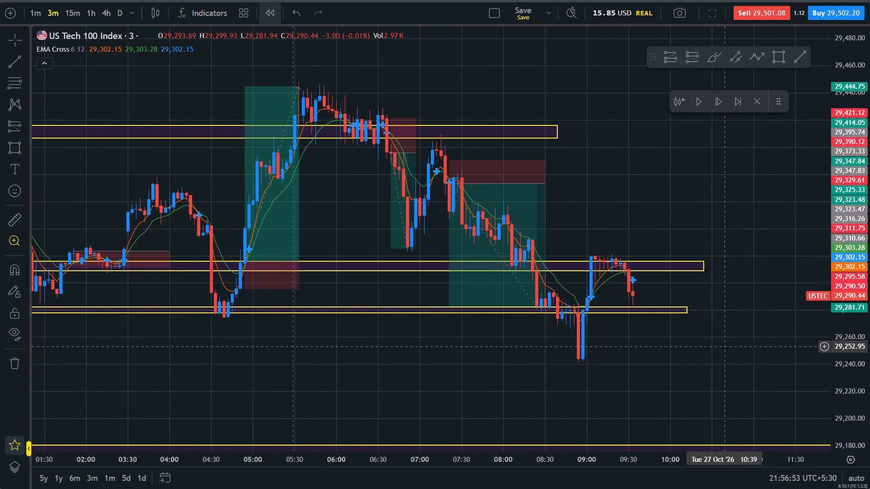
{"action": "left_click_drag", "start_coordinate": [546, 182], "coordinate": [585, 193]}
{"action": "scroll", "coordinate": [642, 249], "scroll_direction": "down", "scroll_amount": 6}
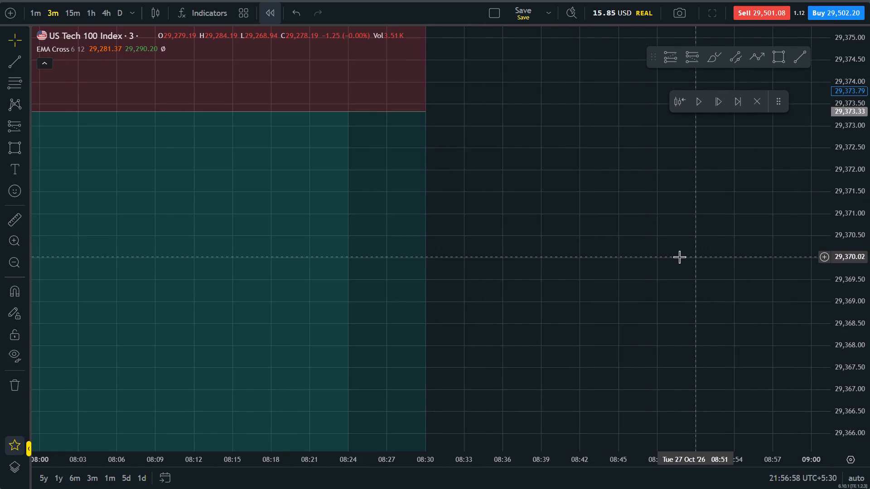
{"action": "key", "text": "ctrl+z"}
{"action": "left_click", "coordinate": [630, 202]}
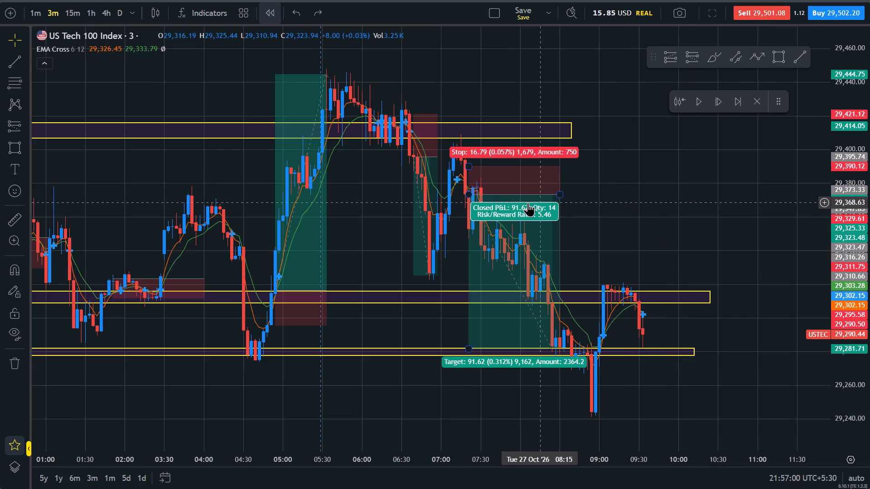
Extend the latest short position's end to 08:51 and lower its target to 29,244.25, near the swing low.
{"action": "left_click_drag", "start_coordinate": [557, 196], "coordinate": [596, 198]}
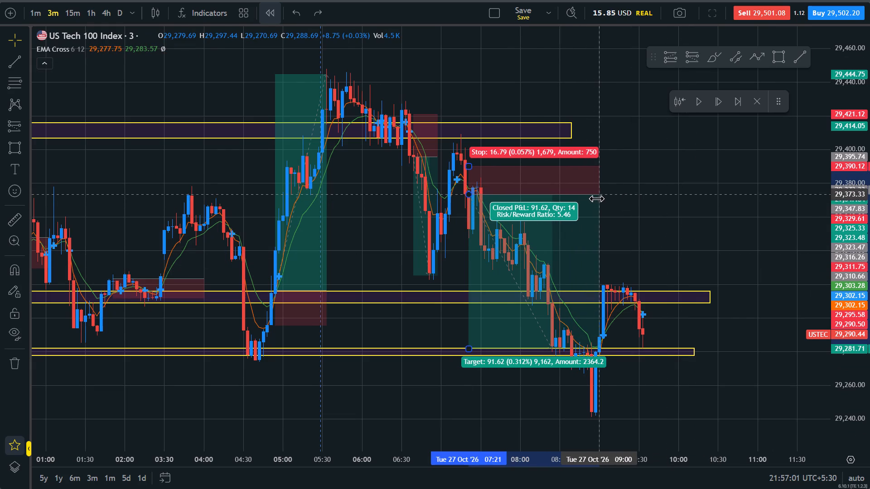
{"action": "left_click_drag", "start_coordinate": [596, 198], "coordinate": [589, 199]}
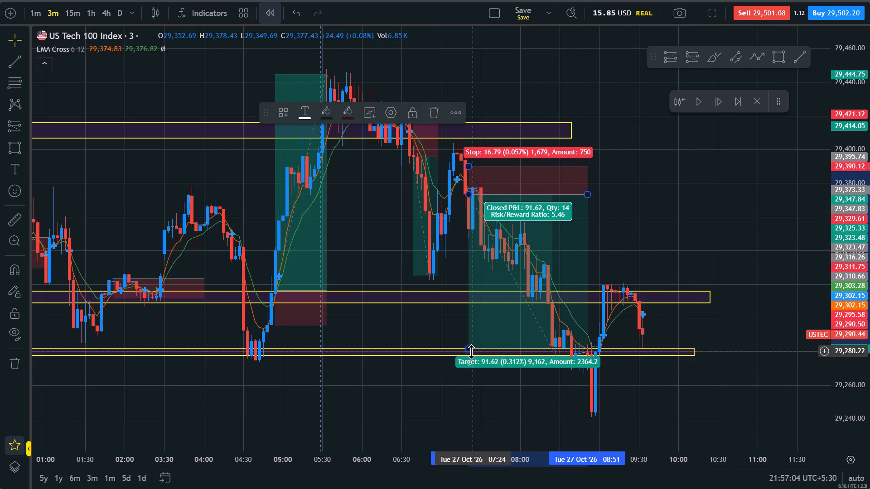
{"action": "left_click_drag", "start_coordinate": [471, 351], "coordinate": [489, 412]}
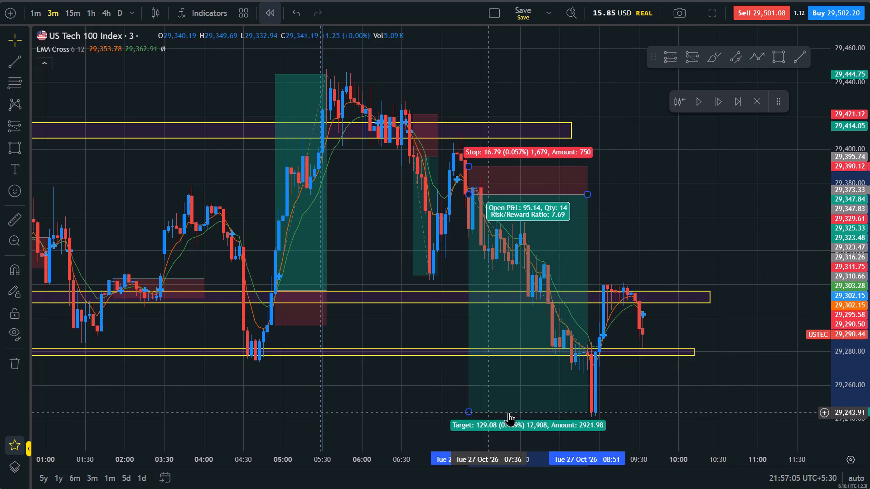
Examine the recent price action around the drawn zones and the adjusted short trade.
{"action": "scroll", "coordinate": [663, 404], "scroll_direction": "down", "scroll_amount": 8}
{"action": "scroll", "coordinate": [718, 393], "scroll_direction": "up", "scroll_amount": 5}
{"action": "scroll", "coordinate": [533, 399], "scroll_direction": "up", "scroll_amount": 3}
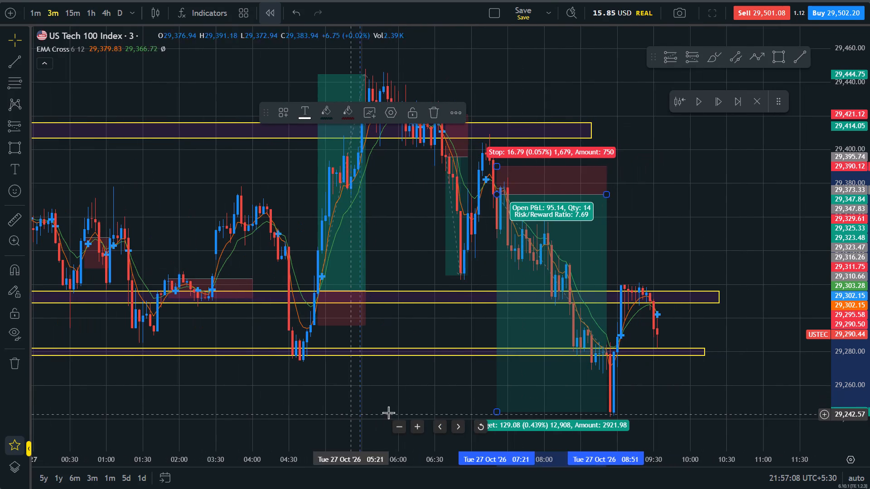
{"action": "left_click_drag", "start_coordinate": [403, 409], "coordinate": [367, 274]}
{"action": "scroll", "coordinate": [435, 311], "scroll_direction": "down", "scroll_amount": 6}
{"action": "left_click_drag", "start_coordinate": [869, 121], "coordinate": [867, 302]}
{"action": "scroll", "coordinate": [732, 314], "scroll_direction": "up", "scroll_amount": 5}
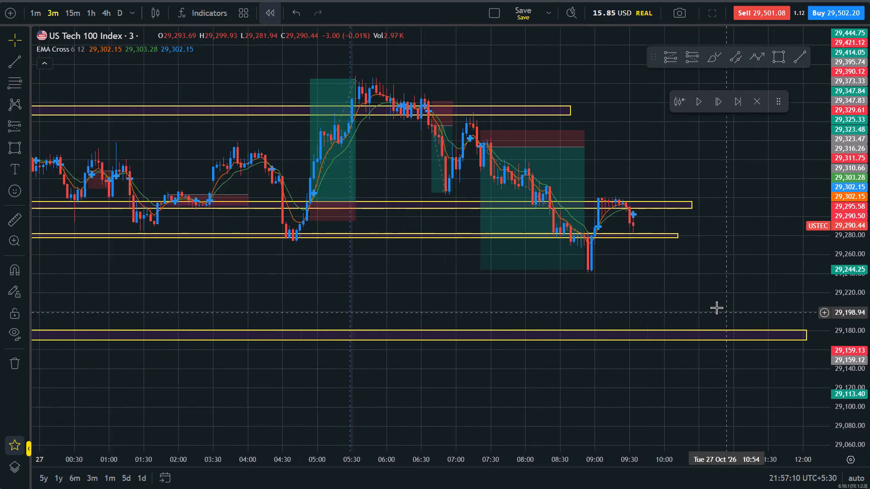
{"action": "scroll", "coordinate": [716, 307], "scroll_direction": "up", "scroll_amount": 4}
{"action": "left_click_drag", "start_coordinate": [869, 330], "coordinate": [827, 44]}
{"action": "left_click_drag", "start_coordinate": [670, 260], "coordinate": [669, 397]}
{"action": "scroll", "coordinate": [656, 337], "scroll_direction": "down", "scroll_amount": 5}
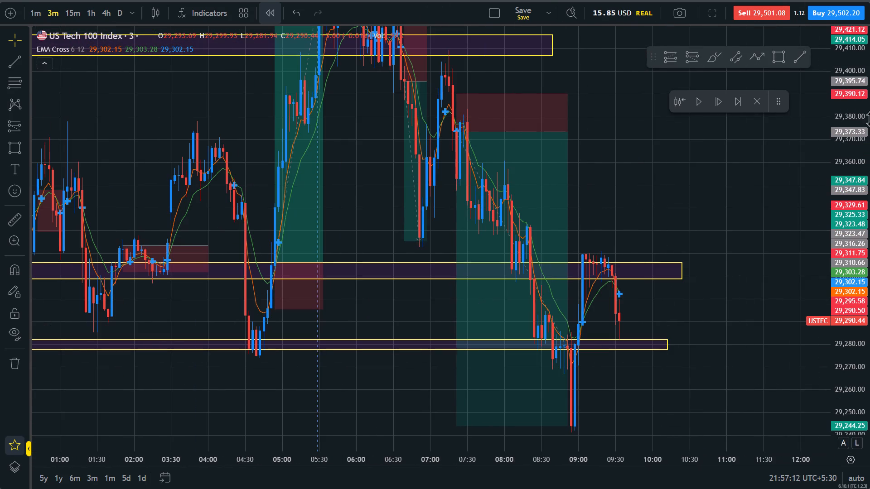
{"action": "scroll", "coordinate": [773, 276], "scroll_direction": "down", "scroll_amount": 7}
{"action": "left_click_drag", "start_coordinate": [869, 144], "coordinate": [869, 321]}
{"action": "scroll", "coordinate": [788, 348], "scroll_direction": "up", "scroll_amount": 2}
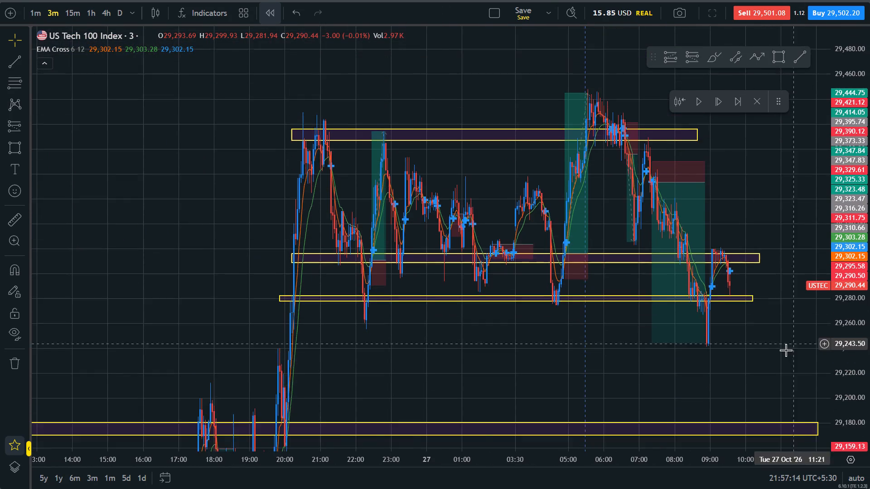
{"action": "scroll", "coordinate": [786, 350], "scroll_direction": "up", "scroll_amount": 12}
{"action": "scroll", "coordinate": [640, 353], "scroll_direction": "down", "scroll_amount": 6}
Extend the thin zone at about 29,278 to 29,282 forward in time to 15:24.
{"action": "left_click_drag", "start_coordinate": [869, 380], "coordinate": [836, 179]}
{"action": "left_click_drag", "start_coordinate": [717, 318], "coordinate": [667, 322]}
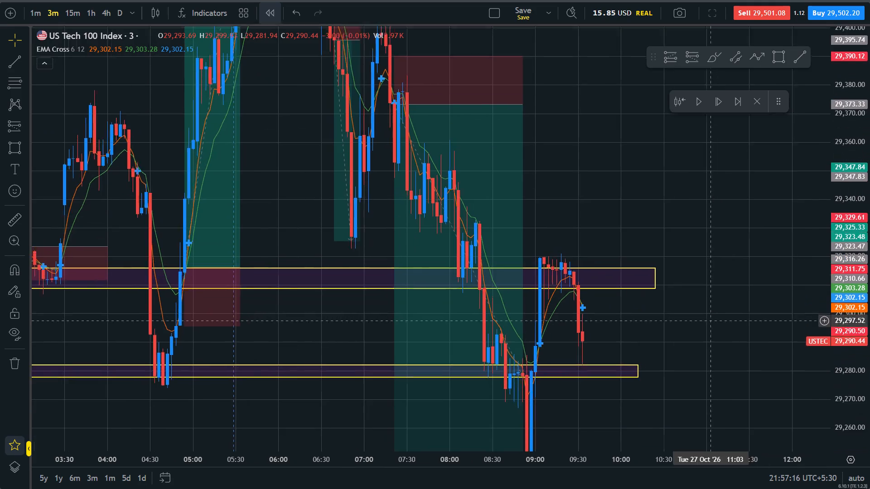
{"action": "left_click_drag", "start_coordinate": [667, 322], "coordinate": [456, 264]}
{"action": "left_click_drag", "start_coordinate": [382, 314], "coordinate": [869, 320]}
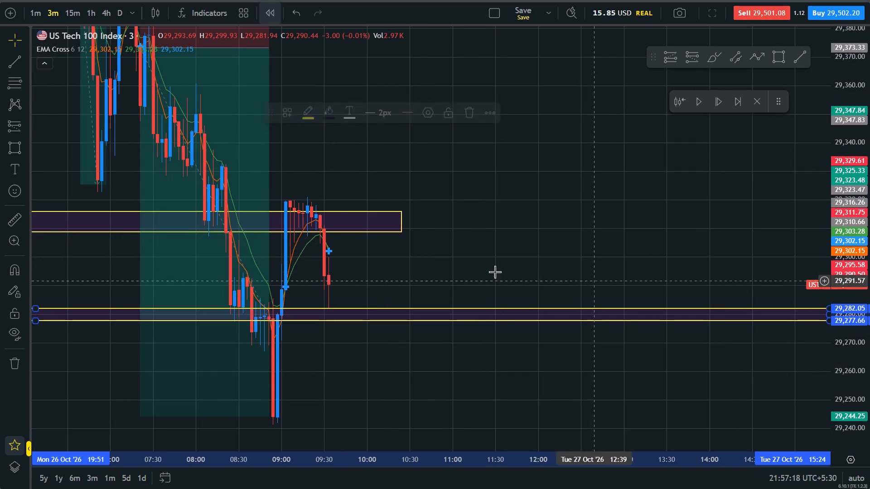
Extend the middle zone, around 29,309 to 29,316, forward in time to 16:27.
{"action": "scroll", "coordinate": [479, 274], "scroll_direction": "down", "scroll_amount": 7}
{"action": "scroll", "coordinate": [637, 275], "scroll_direction": "up", "scroll_amount": 4}
{"action": "left_click_drag", "start_coordinate": [601, 273], "coordinate": [533, 309]}
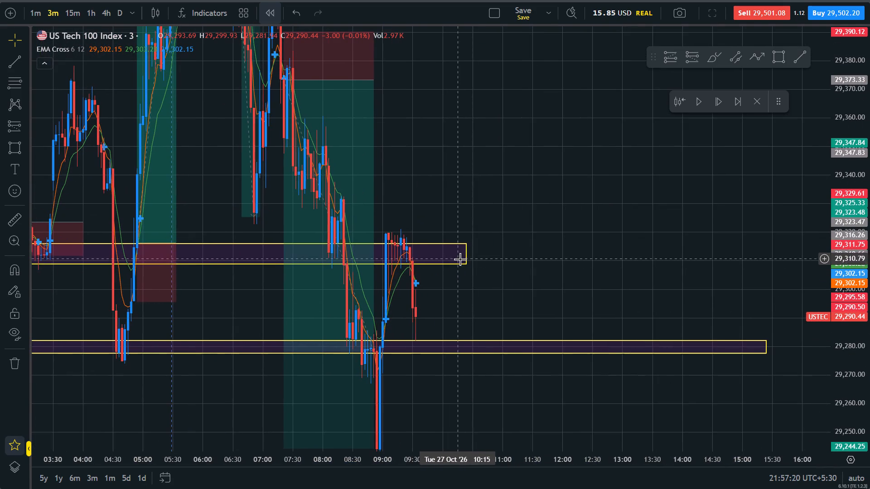
{"action": "left_click_drag", "start_coordinate": [466, 253], "coordinate": [851, 264]}
Advance the bar replay four candles, from 09:33 to 09:45.
{"action": "scroll", "coordinate": [628, 302], "scroll_direction": "down", "scroll_amount": 6}
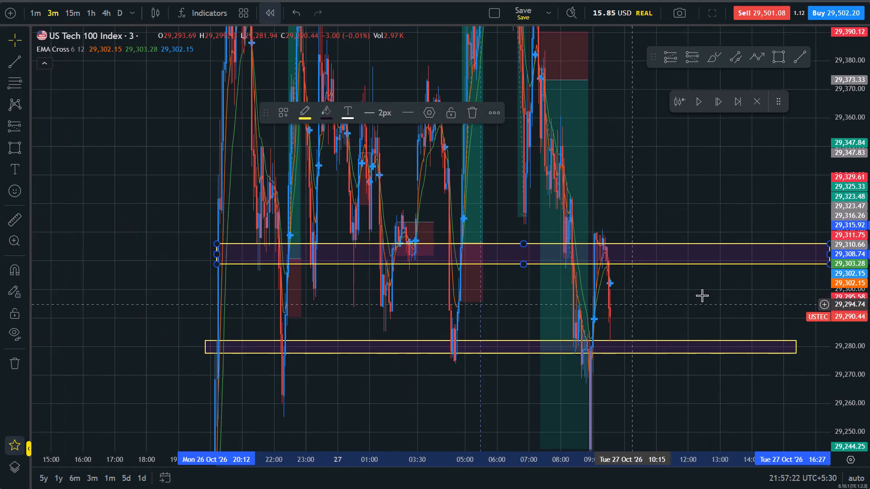
{"action": "left_click_drag", "start_coordinate": [869, 153], "coordinate": [869, 284]}
{"action": "left_click_drag", "start_coordinate": [680, 284], "coordinate": [800, 266]}
{"action": "scroll", "coordinate": [800, 266], "scroll_direction": "up", "scroll_amount": 3}
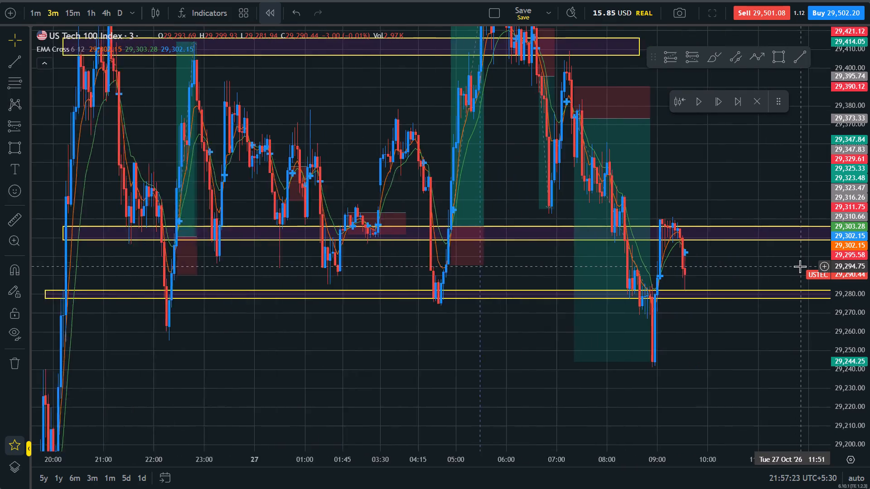
{"action": "scroll", "coordinate": [800, 266], "scroll_direction": "up", "scroll_amount": 4}
{"action": "left_click_drag", "start_coordinate": [704, 268], "coordinate": [637, 291]}
{"action": "left_click", "coordinate": [715, 105]}
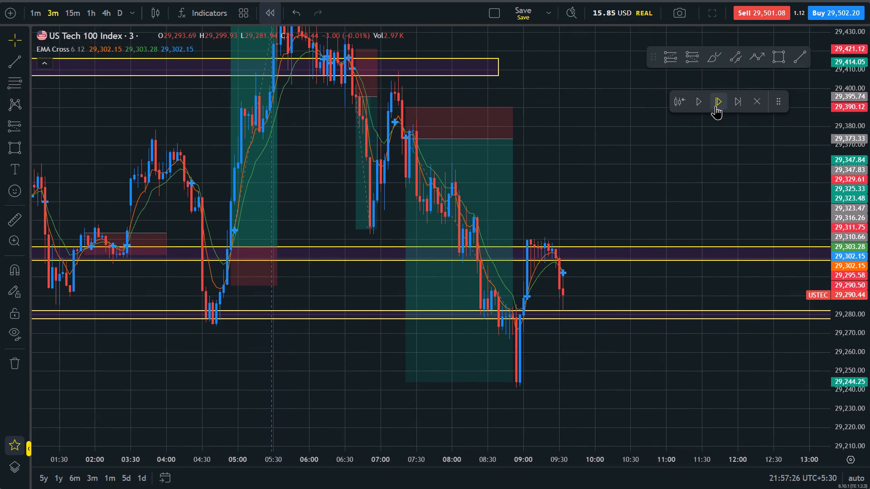
{"action": "left_click", "coordinate": [715, 105]}
{"action": "left_click", "coordinate": [715, 105]}
{"action": "left_click", "coordinate": [715, 105]}
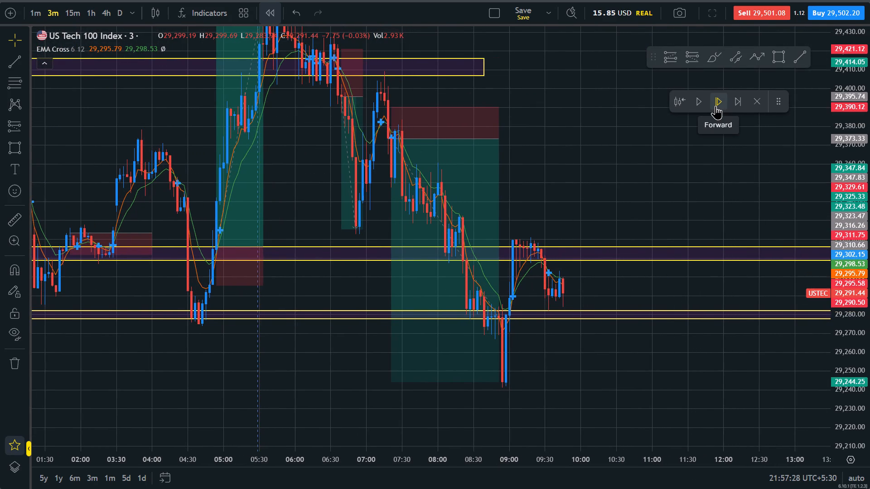
Extend the upper zone, around 29,406 to 29,415, forward in time to about 14:00.
{"action": "left_click_drag", "start_coordinate": [628, 126], "coordinate": [542, 289]}
{"action": "left_click_drag", "start_coordinate": [405, 213], "coordinate": [791, 217]}
Advance the bar replay eight candles, from 09:45 to the 10:09 candle.
{"action": "scroll", "coordinate": [617, 280], "scroll_direction": "down", "scroll_amount": 7}
{"action": "left_click_drag", "start_coordinate": [724, 316], "coordinate": [714, 187]}
{"action": "left_click_drag", "start_coordinate": [869, 163], "coordinate": [869, 338]}
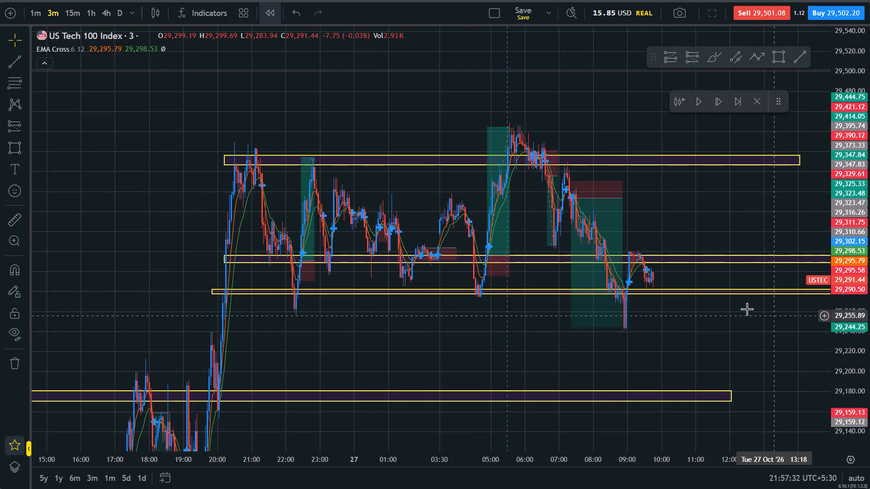
{"action": "scroll", "coordinate": [742, 308], "scroll_direction": "up", "scroll_amount": 8}
{"action": "left_click_drag", "start_coordinate": [560, 335], "coordinate": [188, 298]}
{"action": "left_click_drag", "start_coordinate": [869, 374], "coordinate": [729, 0]}
{"action": "left_click_drag", "start_coordinate": [549, 228], "coordinate": [547, 332]}
{"action": "left_click_drag", "start_coordinate": [869, 251], "coordinate": [869, 286]}
{"action": "left_click", "coordinate": [717, 105]}
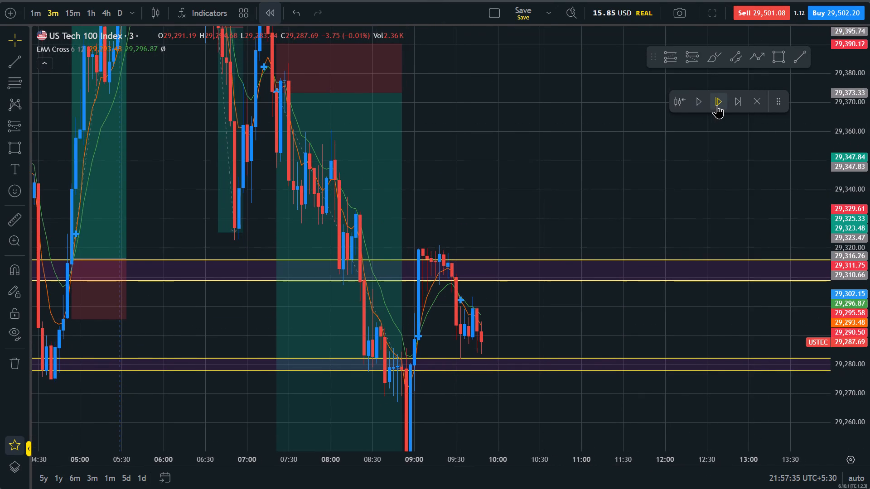
{"action": "triple_click", "coordinate": [717, 105]}
{"action": "left_click", "coordinate": [717, 105]}
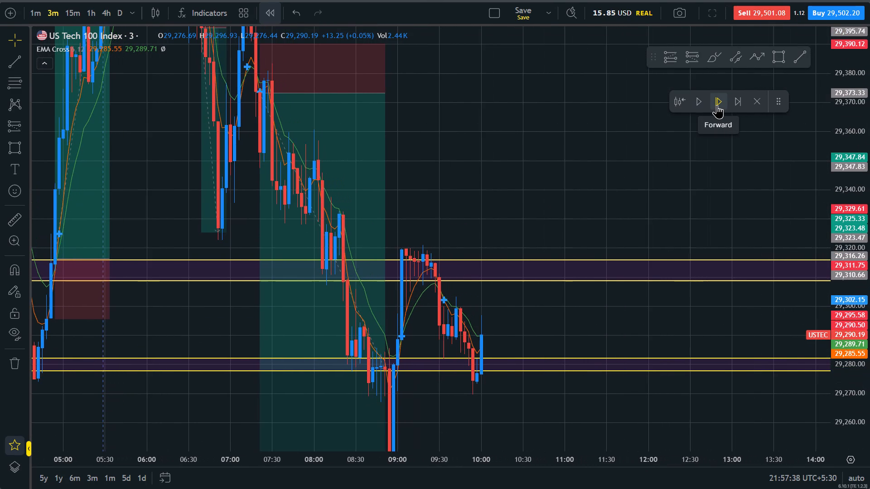
{"action": "left_click", "coordinate": [717, 105]}
{"action": "left_click", "coordinate": [717, 105]}
{"action": "left_click", "coordinate": [717, 105]}
{"action": "left_click_drag", "start_coordinate": [549, 313], "coordinate": [617, 186]}
{"action": "left_click_drag", "start_coordinate": [591, 198], "coordinate": [675, 158]}
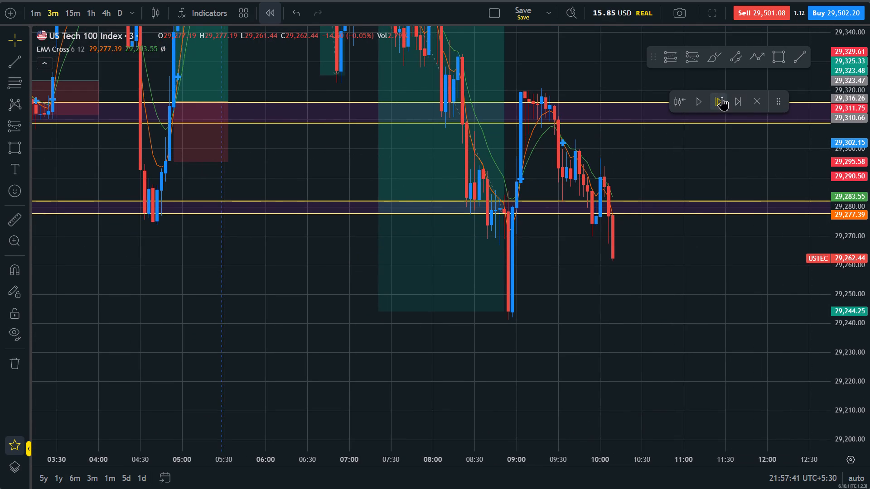
Advance the bar replay eight candles, from 10:09 to the 10:33 candle.
{"action": "triple_click", "coordinate": [722, 97]}
{"action": "left_click", "coordinate": [722, 97]}
{"action": "double_click", "coordinate": [722, 97]}
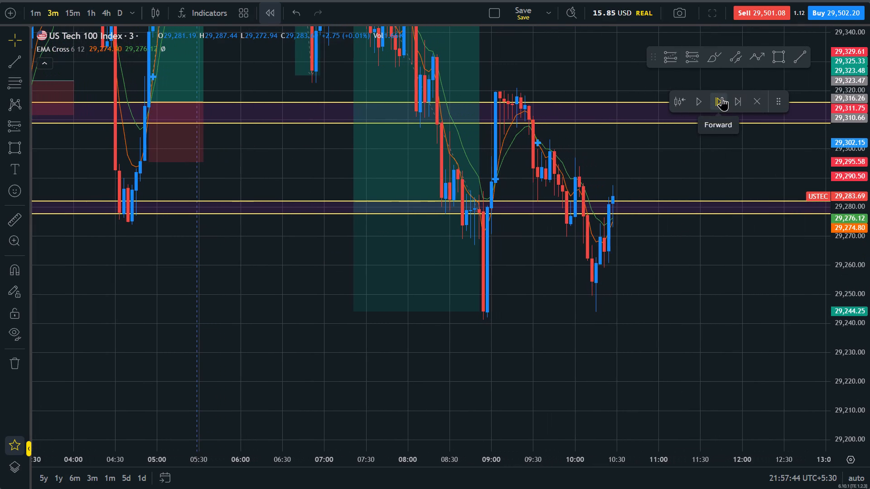
{"action": "scroll", "coordinate": [660, 315], "scroll_direction": "down", "scroll_amount": 7}
{"action": "left_click_drag", "start_coordinate": [869, 207], "coordinate": [863, 324]}
{"action": "scroll", "coordinate": [707, 305], "scroll_direction": "up", "scroll_amount": 6}
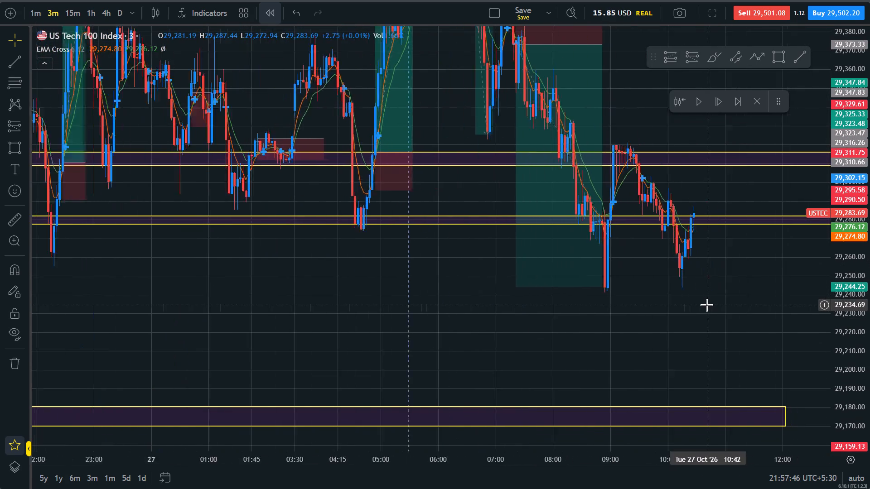
{"action": "scroll", "coordinate": [706, 305], "scroll_direction": "up", "scroll_amount": 6}
{"action": "left_click_drag", "start_coordinate": [869, 323], "coordinate": [822, 65]}
{"action": "left_click_drag", "start_coordinate": [621, 271], "coordinate": [592, 388]}
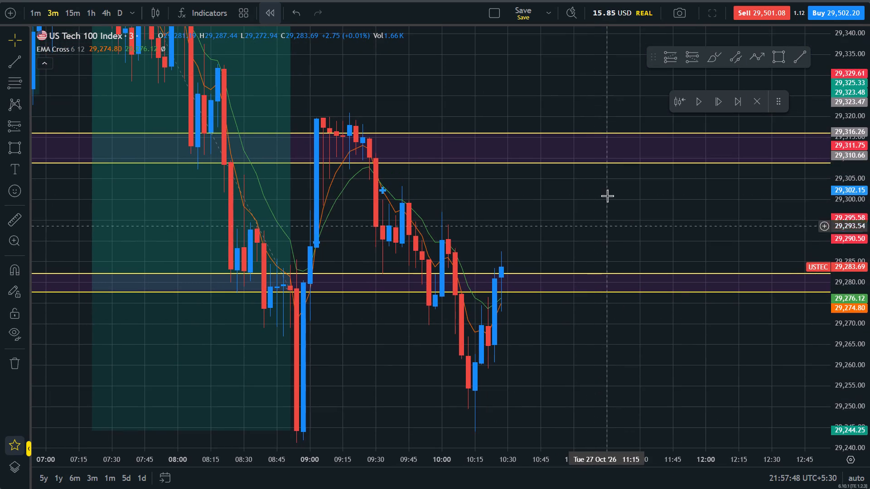
{"action": "left_click", "coordinate": [721, 100]}
{"action": "left_click", "coordinate": [721, 100]}
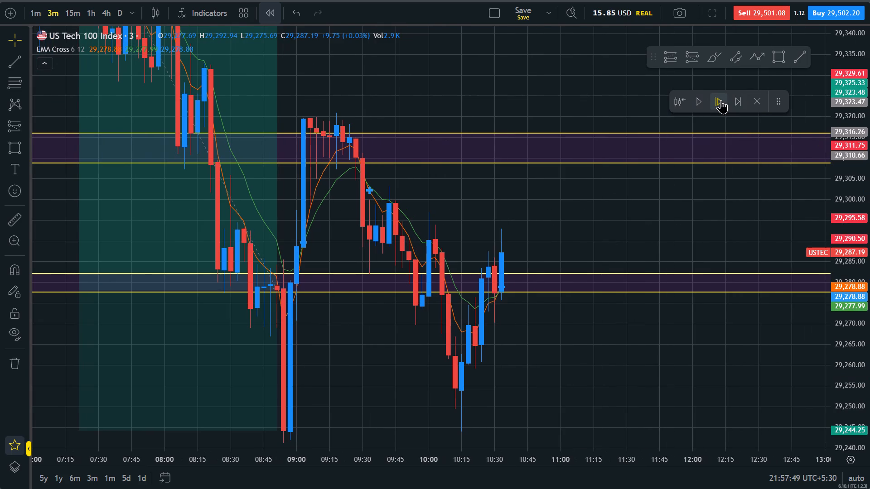
Place a long position at the 10:36 bar with entry at 29,288.49 and tighten its stop to 29,278.52.
{"action": "left_click", "coordinate": [673, 55]}
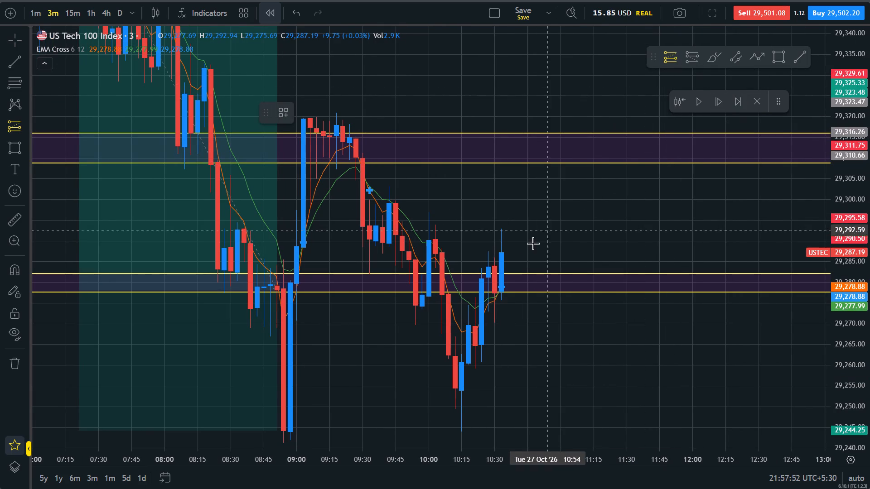
{"action": "left_click", "coordinate": [505, 247]}
{"action": "left_click_drag", "start_coordinate": [506, 387], "coordinate": [520, 297]}
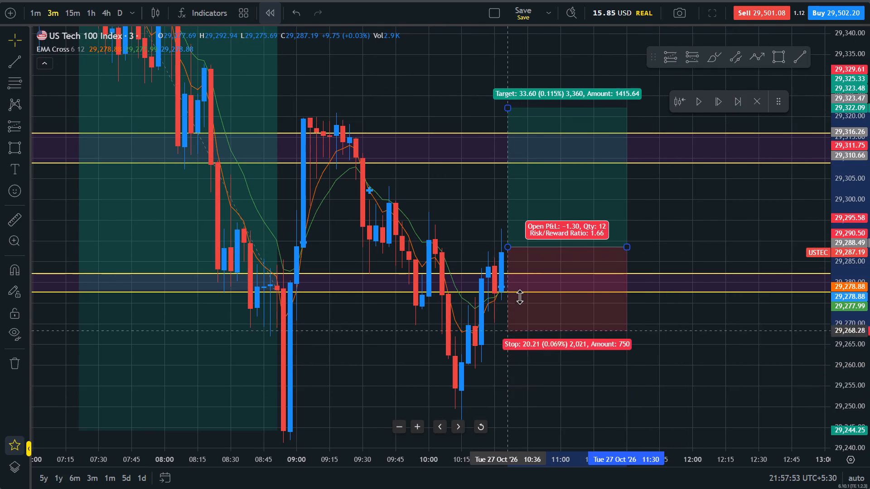
{"action": "left_click_drag", "start_coordinate": [520, 297], "coordinate": [521, 288]}
{"action": "scroll", "coordinate": [560, 355], "scroll_direction": "down", "scroll_amount": 7}
{"action": "left_click_drag", "start_coordinate": [869, 152], "coordinate": [867, 348]}
{"action": "left_click", "coordinate": [731, 390]}
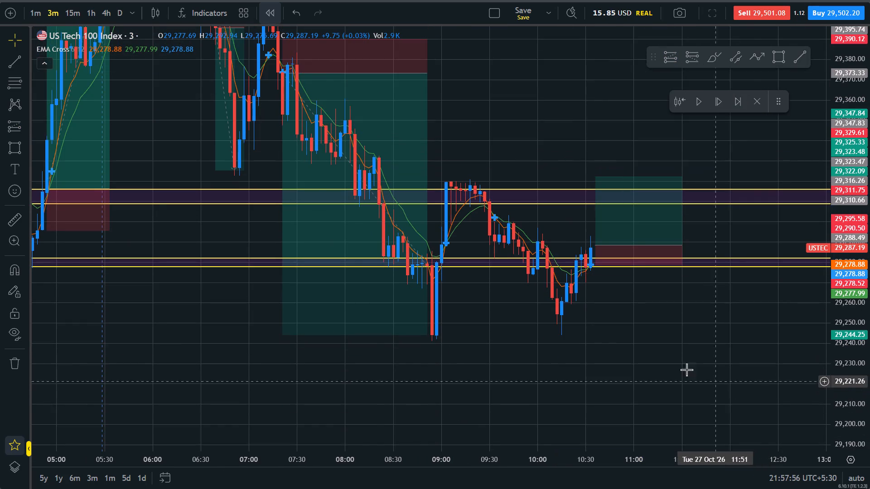
Advance the bar replay five candles, from 10:33 to the 10:48 candle.
{"action": "scroll", "coordinate": [680, 366], "scroll_direction": "up", "scroll_amount": 3}
{"action": "scroll", "coordinate": [659, 379], "scroll_direction": "down", "scroll_amount": 11}
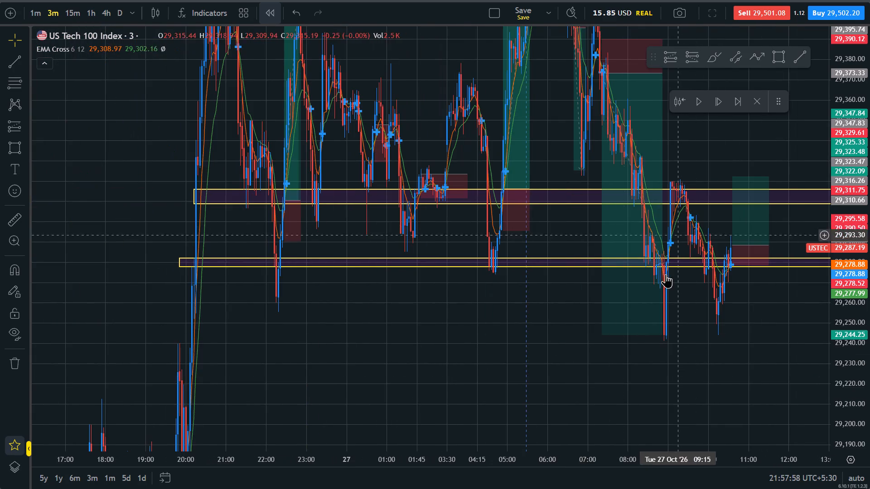
{"action": "scroll", "coordinate": [668, 263], "scroll_direction": "up", "scroll_amount": 6}
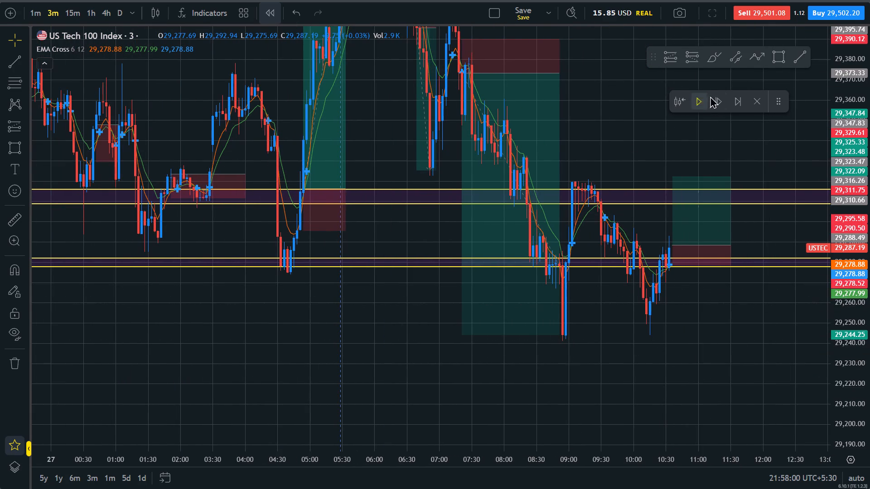
{"action": "left_click", "coordinate": [713, 97]}
{"action": "left_click", "coordinate": [713, 97]}
{"action": "left_click", "coordinate": [713, 97]}
{"action": "double_click", "coordinate": [713, 97]}
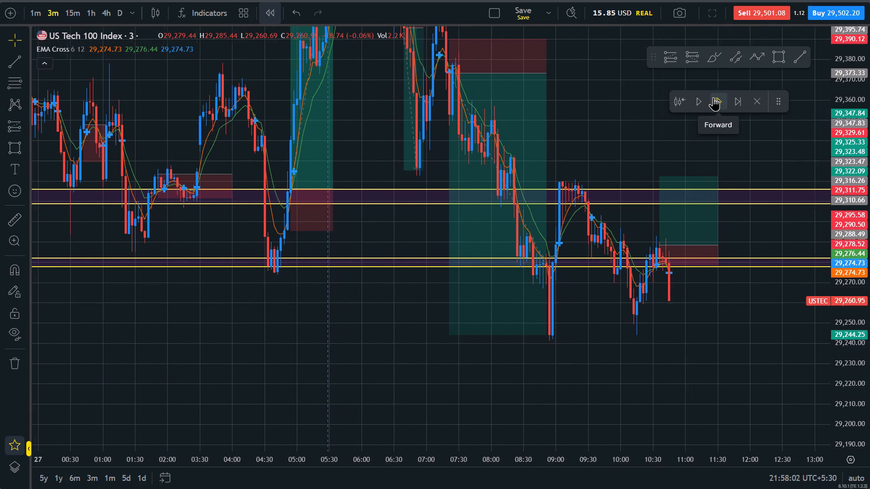
Collapse the target of the 10:36 long position down to its entry level, at 29,288.50.
{"action": "left_click", "coordinate": [735, 321]}
{"action": "left_click", "coordinate": [679, 243]}
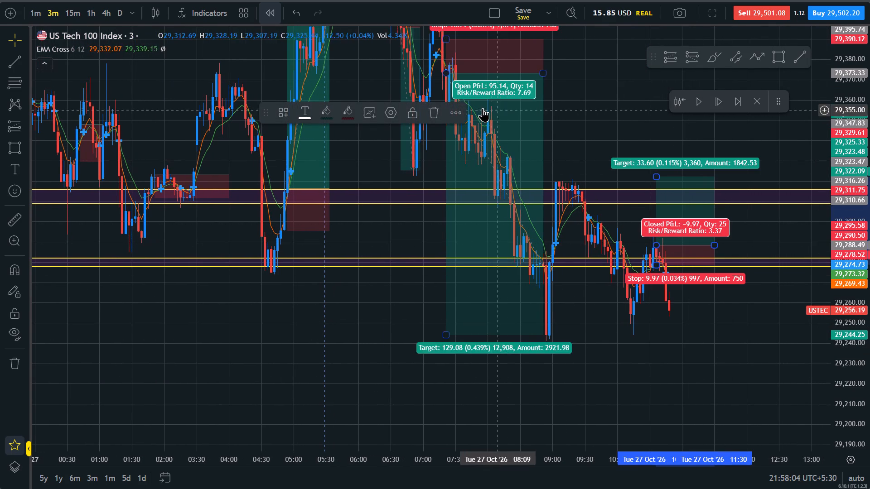
{"action": "left_click", "coordinate": [654, 173]}
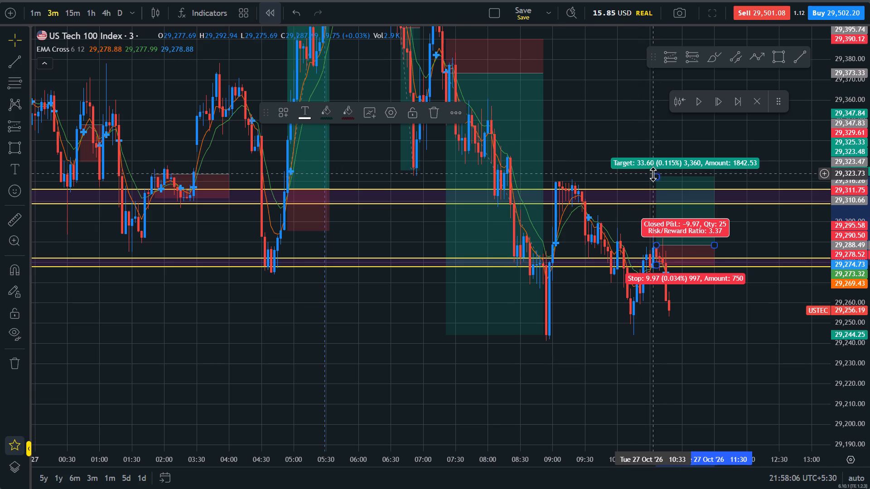
{"action": "left_click_drag", "start_coordinate": [653, 174], "coordinate": [696, 333]}
{"action": "left_click", "coordinate": [710, 343]}
Advance the bar replay seven candles, from 10:48 to the 11:09 candle.
{"action": "scroll", "coordinate": [717, 346], "scroll_direction": "up", "scroll_amount": 4}
{"action": "left_click_drag", "start_coordinate": [869, 364], "coordinate": [869, 179]}
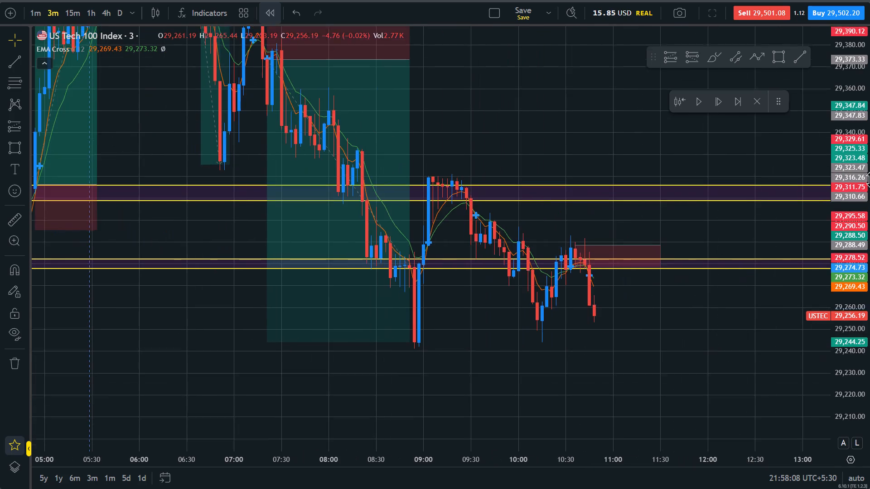
{"action": "left_click_drag", "start_coordinate": [869, 179], "coordinate": [860, 71]}
{"action": "scroll", "coordinate": [687, 276], "scroll_direction": "up", "scroll_amount": 4}
{"action": "left_click_drag", "start_coordinate": [679, 365], "coordinate": [679, 218]}
{"action": "scroll", "coordinate": [723, 254], "scroll_direction": "down", "scroll_amount": 5}
{"action": "left_click_drag", "start_coordinate": [869, 161], "coordinate": [868, 425]}
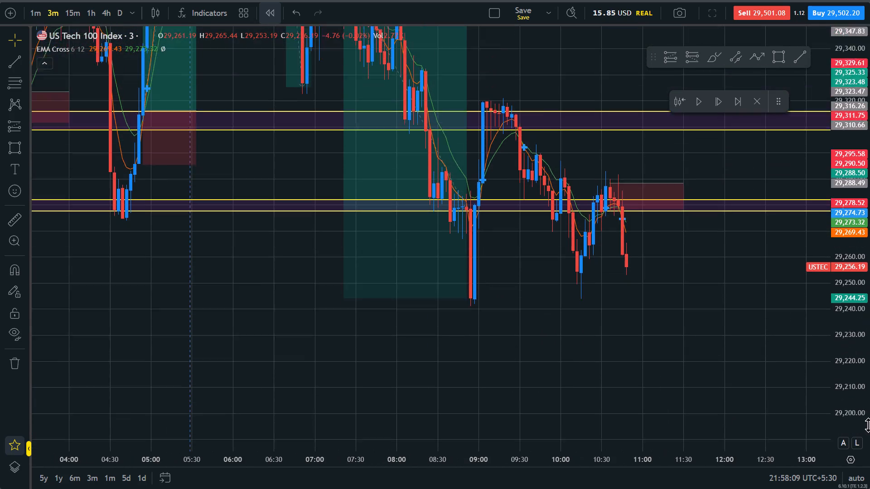
{"action": "left_click_drag", "start_coordinate": [868, 425], "coordinate": [868, 427]}
{"action": "triple_click", "coordinate": [720, 97]}
{"action": "double_click", "coordinate": [722, 95]}
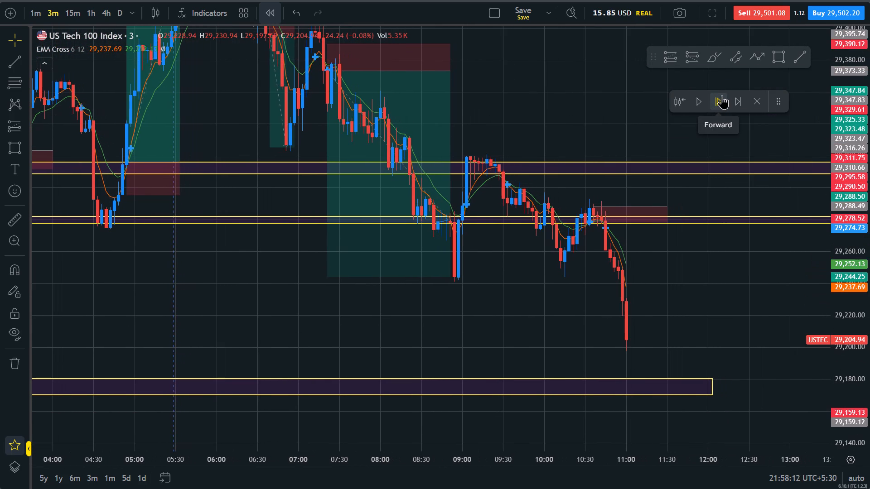
{"action": "double_click", "coordinate": [722, 95]}
Place a short position starting at 10:48 with entry 29,260.64, stop 29,274.56 and target 29,181.61, just above the lower zone.
{"action": "left_click_drag", "start_coordinate": [869, 359], "coordinate": [850, 228]}
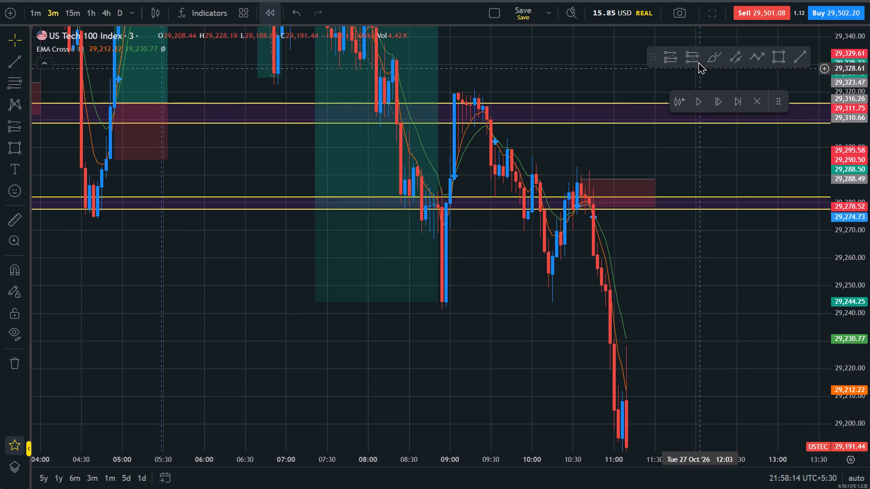
{"action": "left_click", "coordinate": [698, 62]}
{"action": "left_click", "coordinate": [594, 256]}
{"action": "left_click_drag", "start_coordinate": [612, 254], "coordinate": [617, 254]}
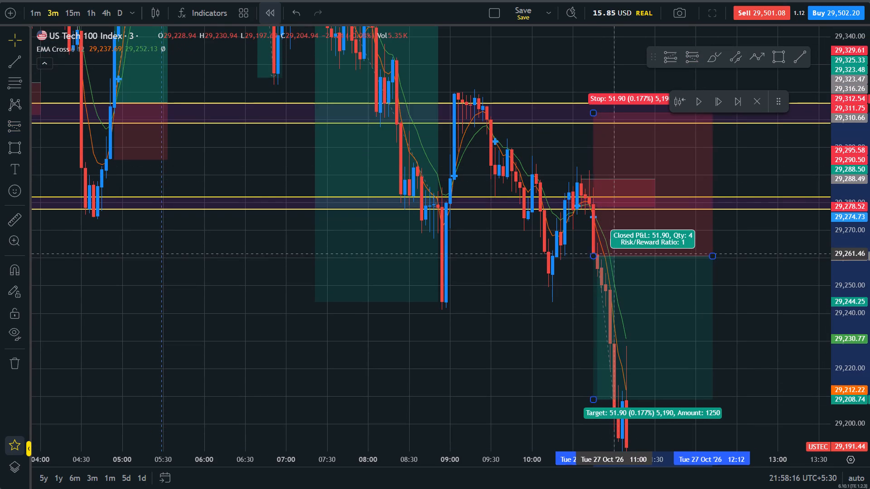
{"action": "left_click_drag", "start_coordinate": [617, 254], "coordinate": [617, 254]}
{"action": "left_click_drag", "start_coordinate": [600, 111], "coordinate": [612, 214]}
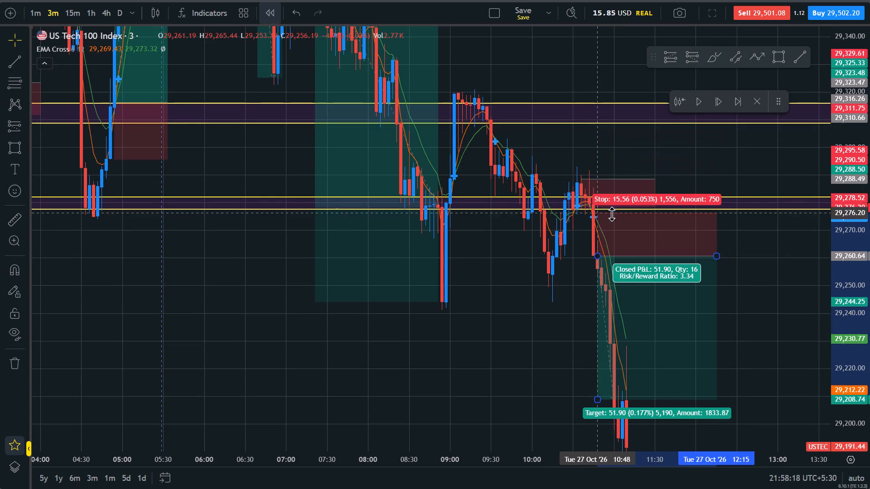
{"action": "left_click_drag", "start_coordinate": [612, 214], "coordinate": [609, 217]}
{"action": "left_click_drag", "start_coordinate": [541, 325], "coordinate": [561, 196]}
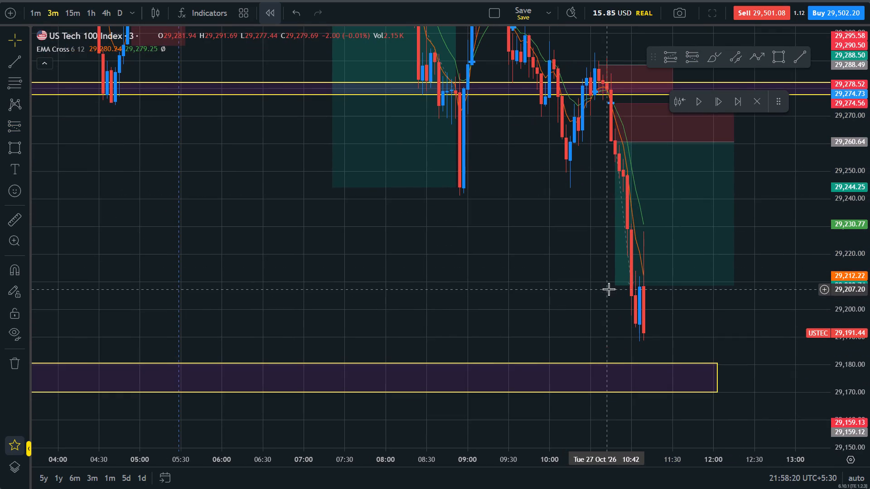
{"action": "left_click_drag", "start_coordinate": [613, 286], "coordinate": [631, 360]}
Advance the bar replay three candles, from 11:09 to the 11:18 candle.
{"action": "left_click_drag", "start_coordinate": [517, 297], "coordinate": [524, 349]}
{"action": "left_click", "coordinate": [720, 104]}
{"action": "left_click", "coordinate": [720, 104]}
{"action": "left_click", "coordinate": [720, 104]}
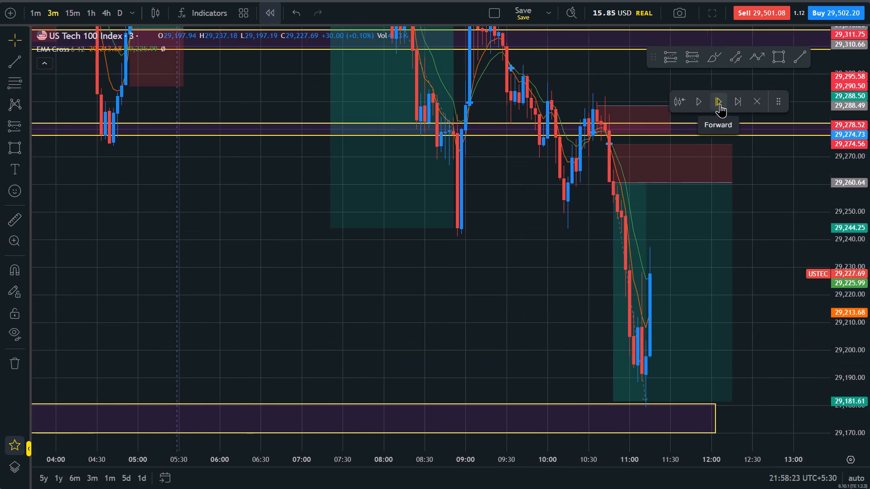
Shorten the 10:48 short position in time so it ends at about 11:33.
{"action": "left_click_drag", "start_coordinate": [797, 277], "coordinate": [735, 259]}
{"action": "left_click_drag", "start_coordinate": [674, 164], "coordinate": [647, 163]}
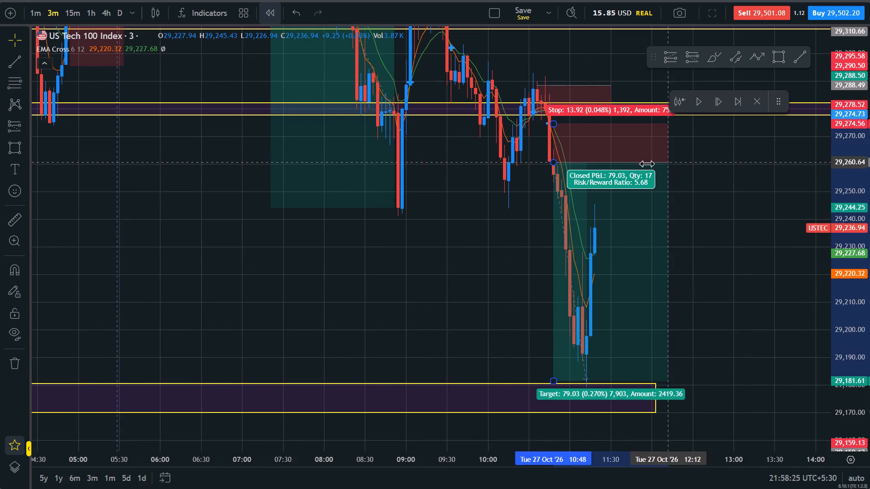
{"action": "left_click_drag", "start_coordinate": [647, 163], "coordinate": [614, 157]}
{"action": "left_click_drag", "start_coordinate": [700, 194], "coordinate": [707, 194]}
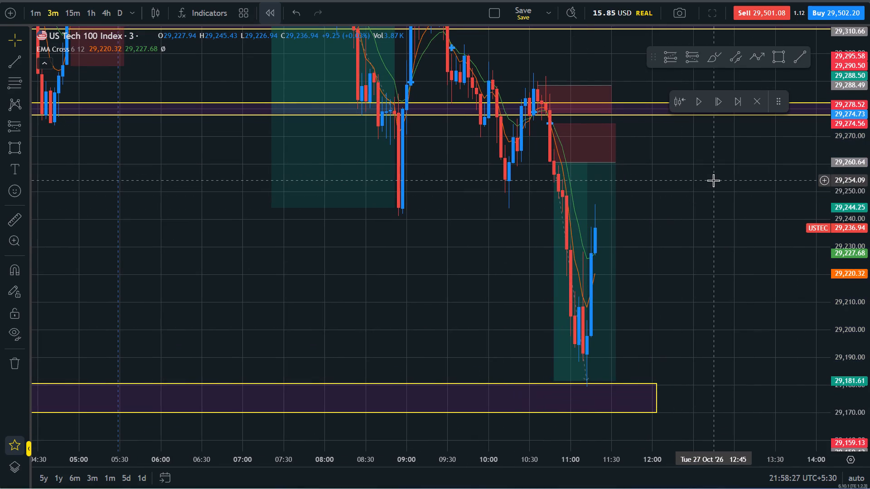